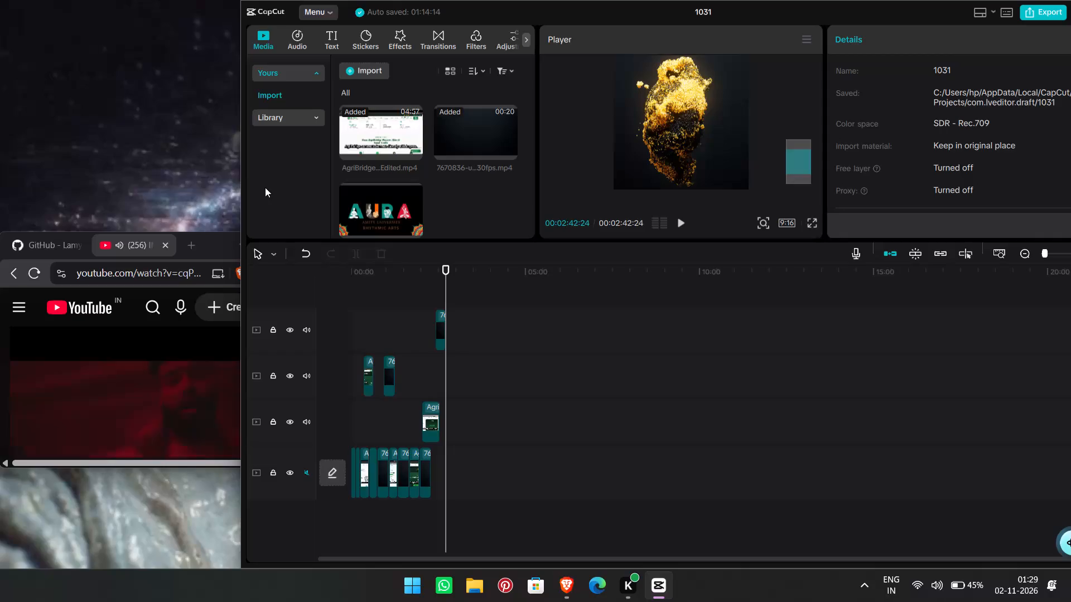
Widen the video editor window to the edge of the screen so that it covers the browser behind it.
drag(241, 179, 0, 187)
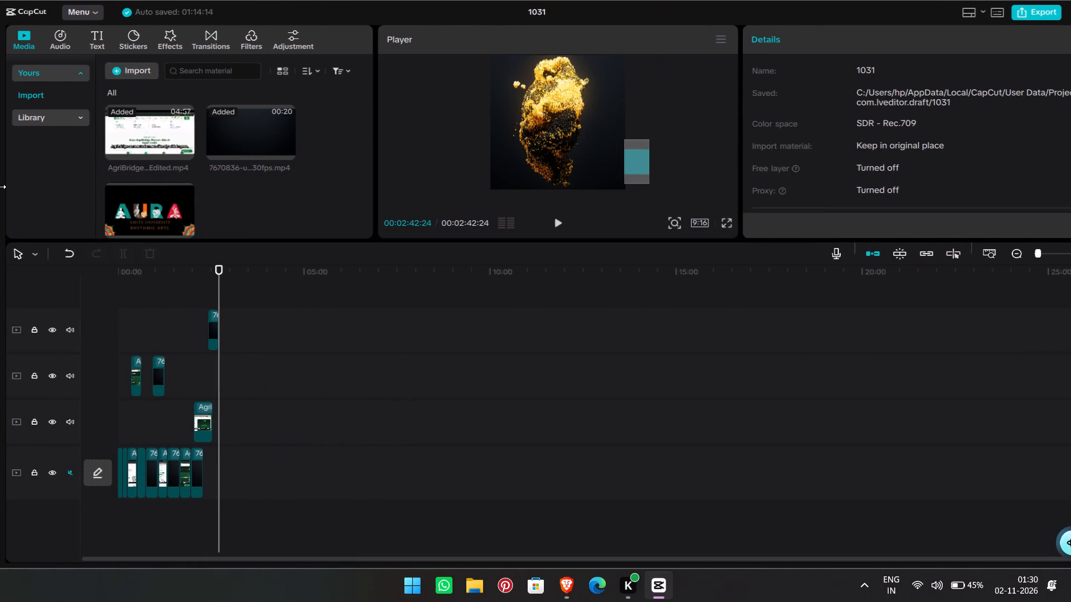
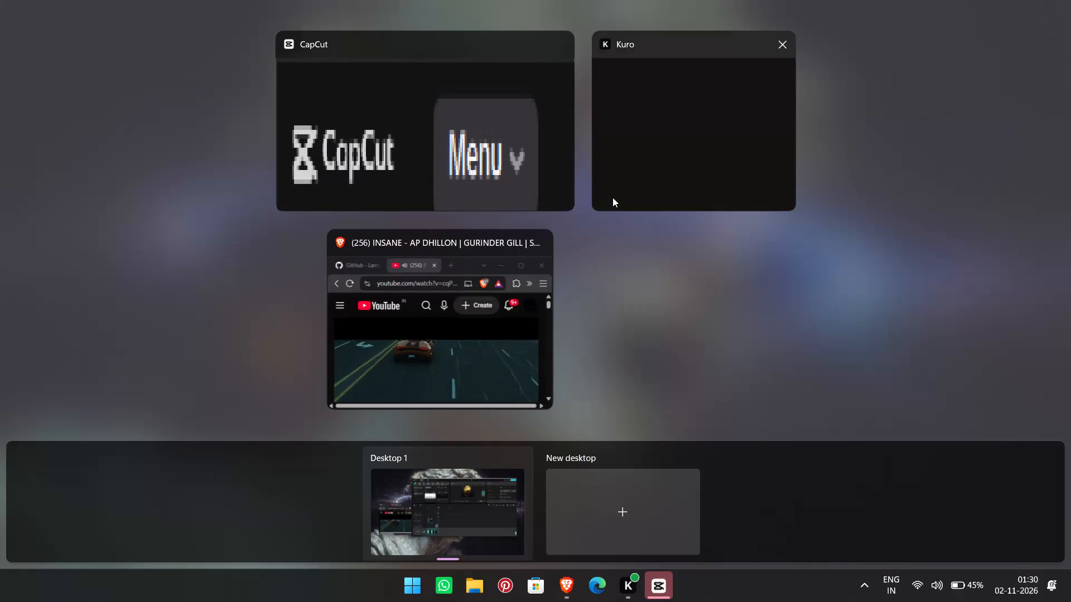
Switch to the CapCut window with project 1031, bring it fully into view and maximize it.
click(534, 178)
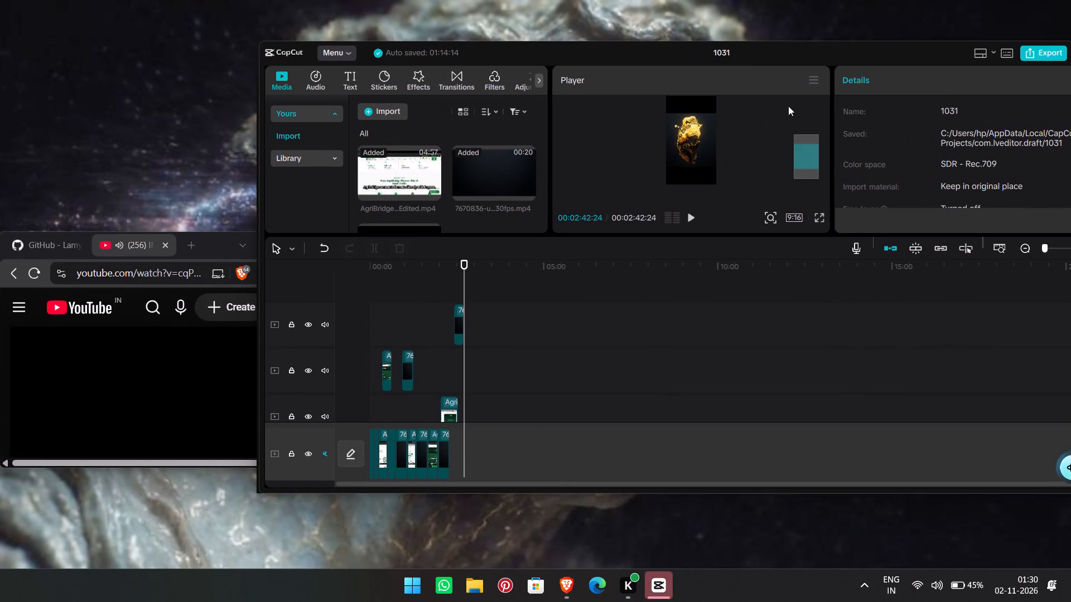
drag(881, 54, 719, 67)
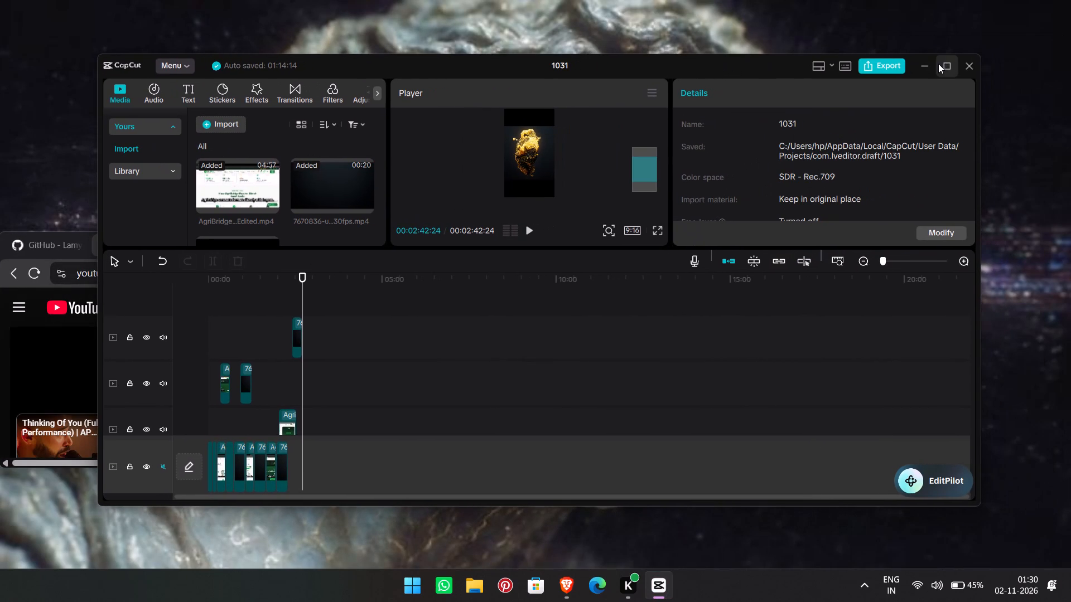
click(951, 63)
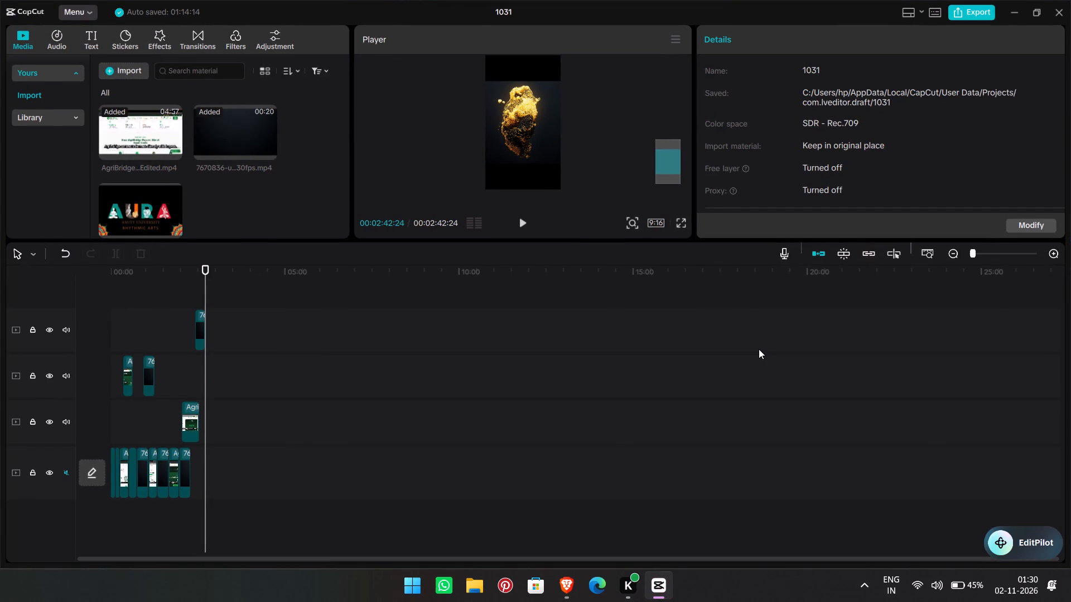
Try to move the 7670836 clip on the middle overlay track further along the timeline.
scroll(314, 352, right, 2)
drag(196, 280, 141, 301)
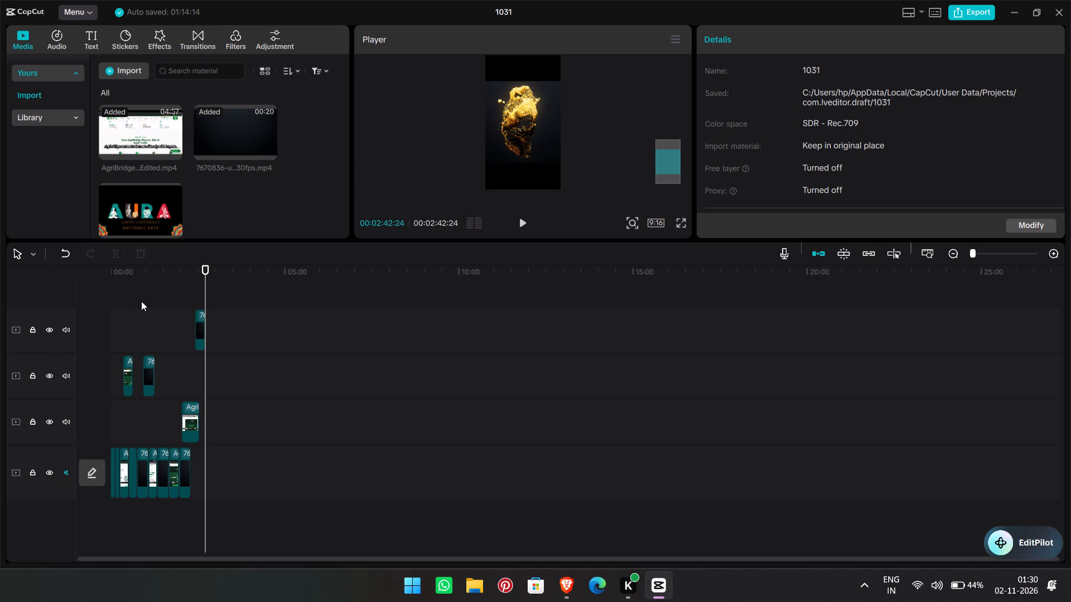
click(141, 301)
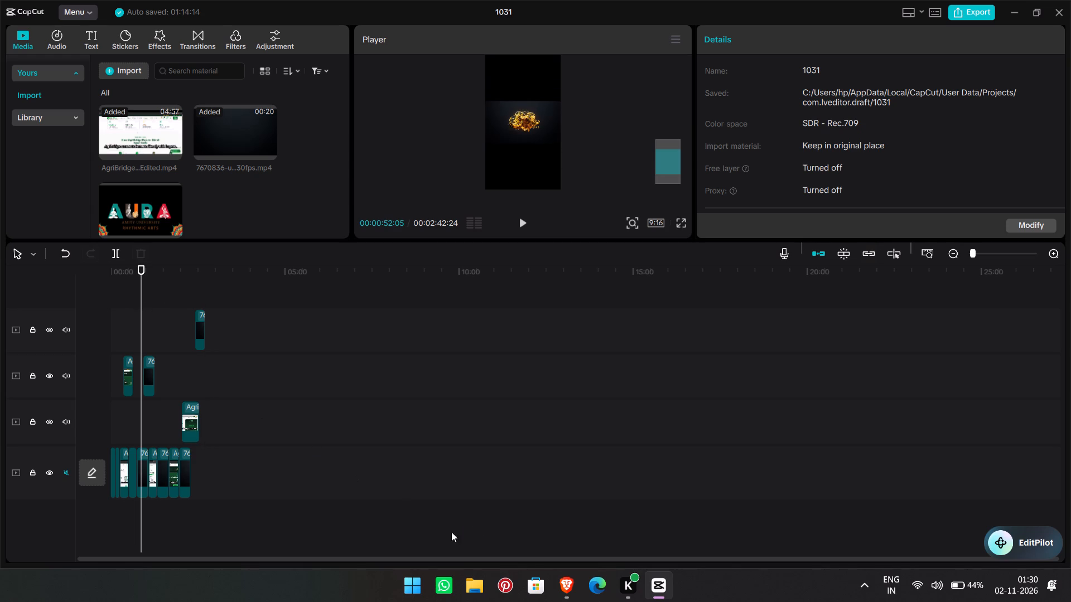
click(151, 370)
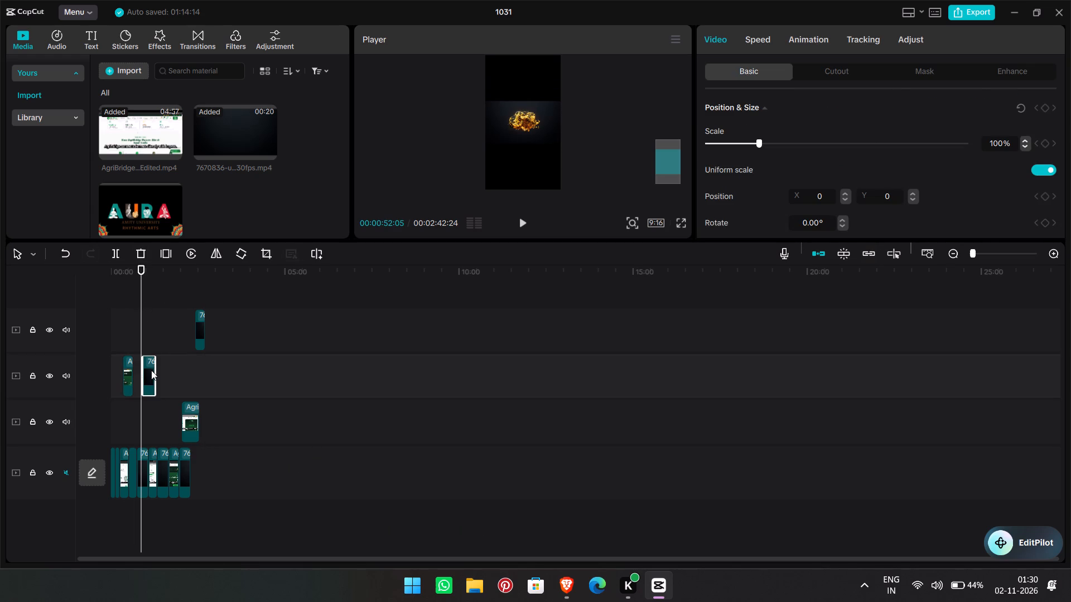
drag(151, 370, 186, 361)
Move the 7670836 clip at the end of the top overlay track to near the start of the timeline.
click(199, 323)
drag(199, 323, 181, 331)
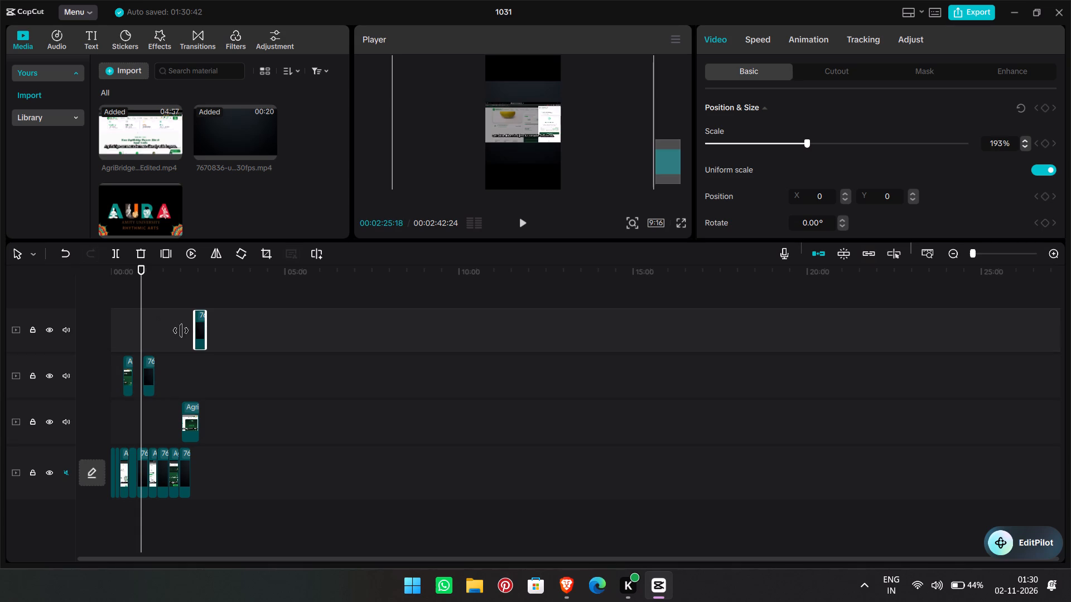
drag(181, 331, 199, 332)
click(199, 332)
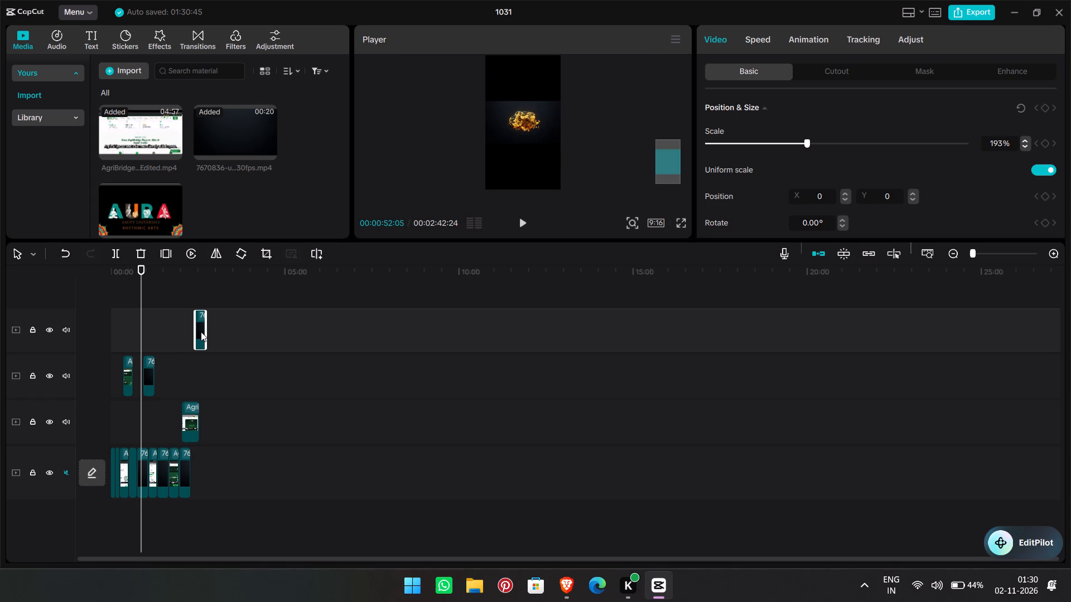
drag(201, 332, 121, 332)
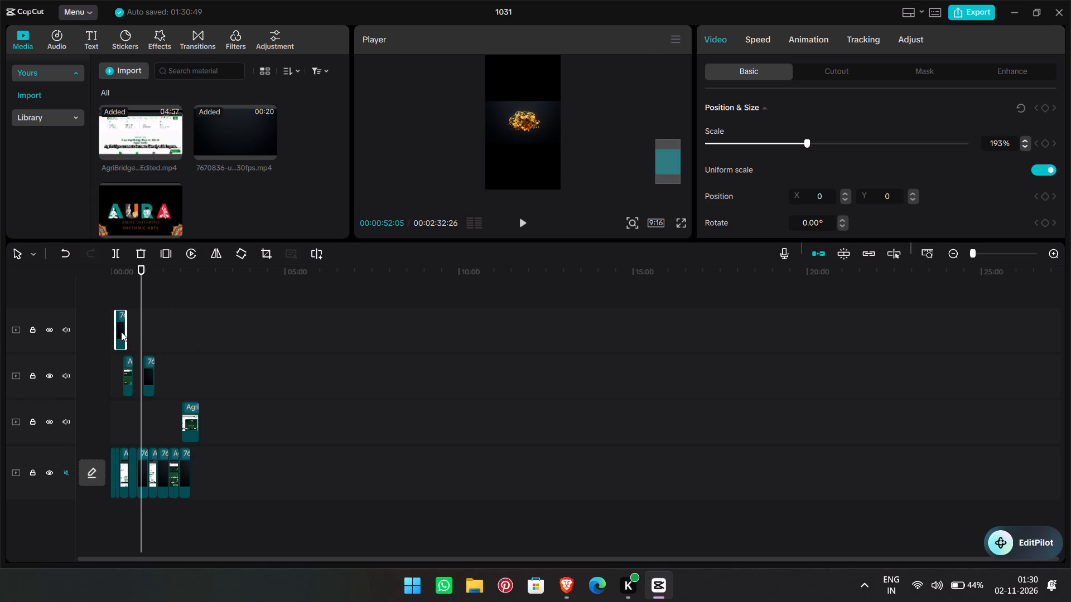
Move the 7670836 clip from the middle overlay track onto the top track, just after its first clip.
click(148, 373)
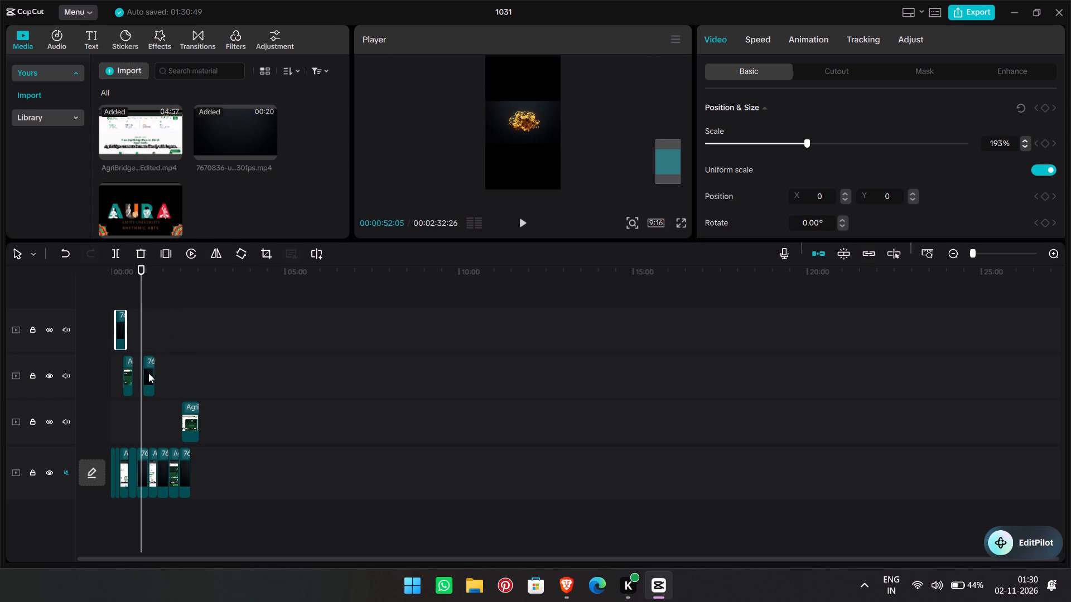
double_click(148, 373)
drag(148, 373, 141, 328)
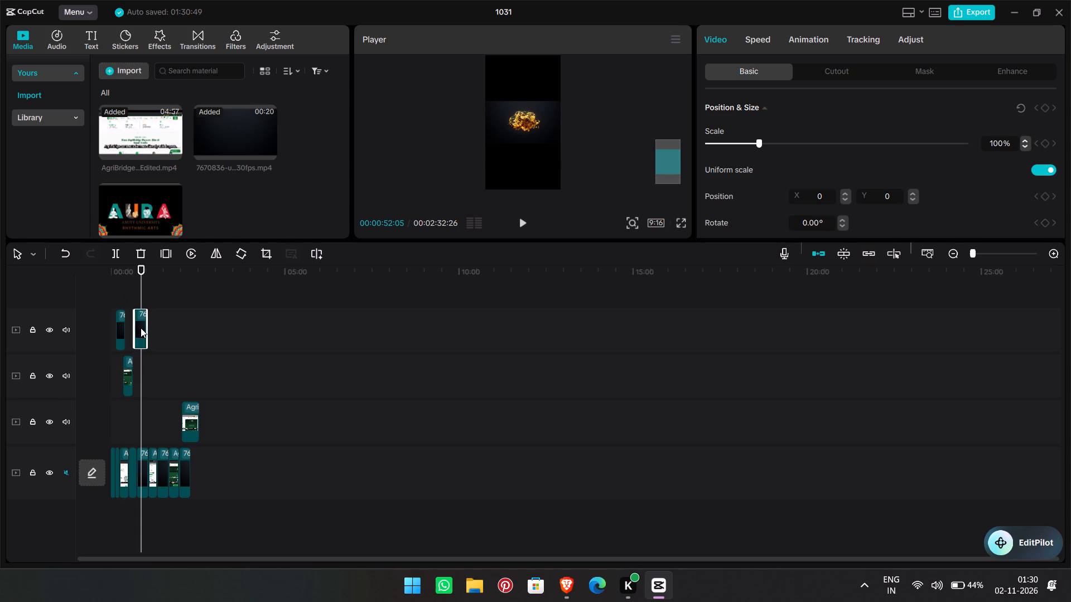
drag(141, 328, 134, 328)
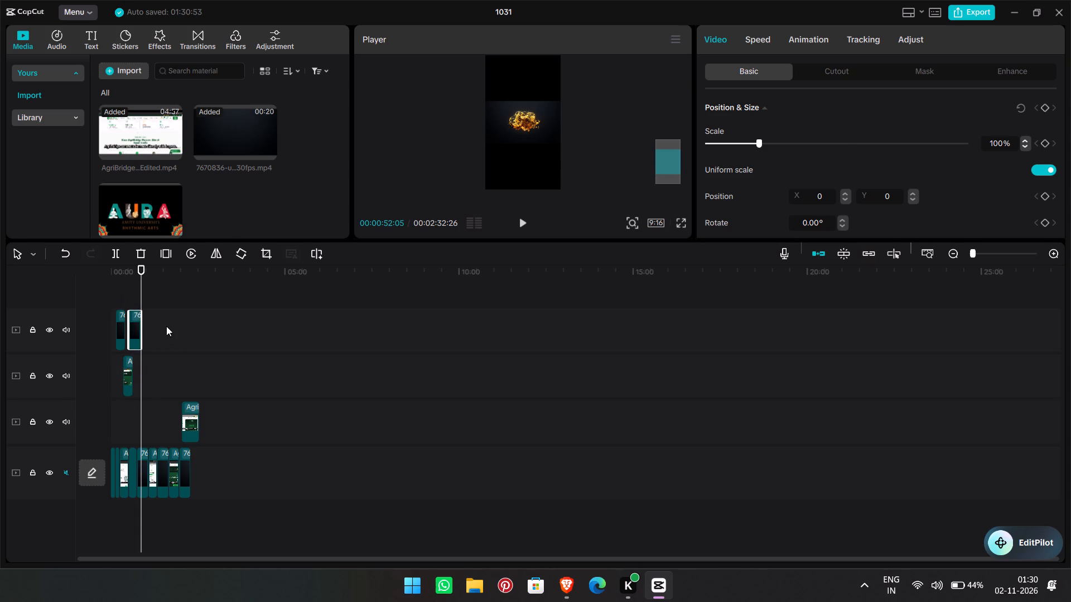
Move the AgriBridge clip from the lowest overlay track up to the middle overlay track, after the short clip there.
click(166, 326)
drag(166, 326, 187, 335)
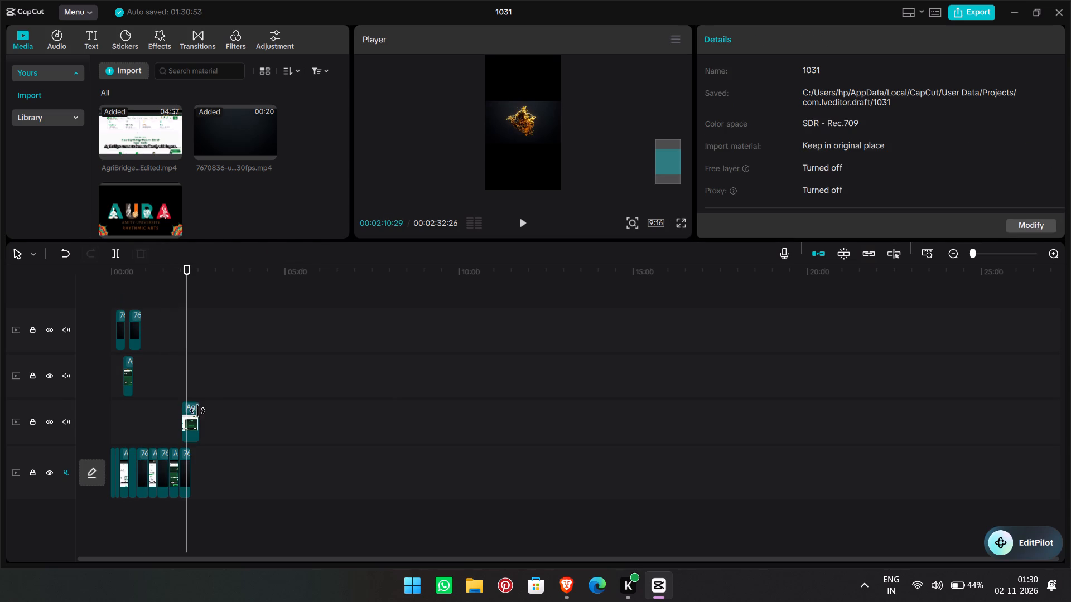
click(189, 419)
drag(189, 419, 151, 392)
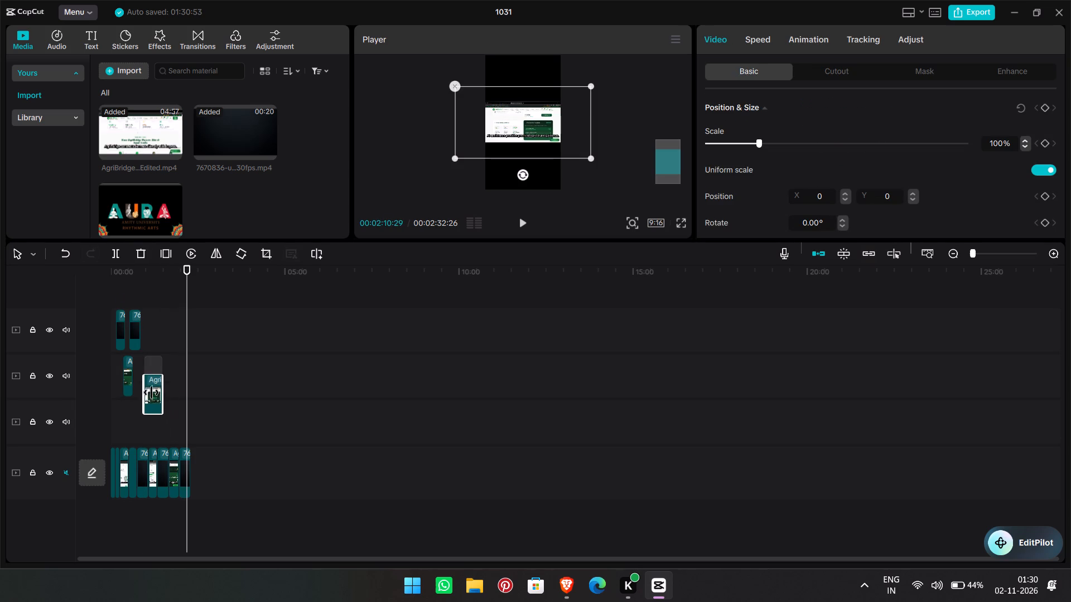
drag(151, 392, 151, 391)
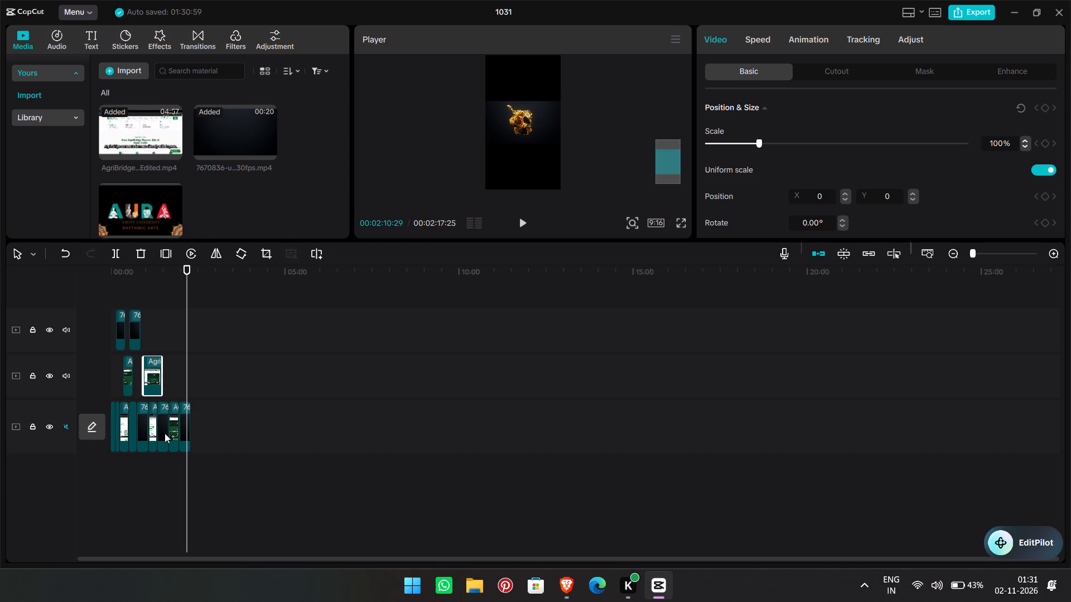
Move two 7670836 clips from the main track onto the top overlay track, after its existing clips.
click(165, 433)
drag(165, 433, 161, 352)
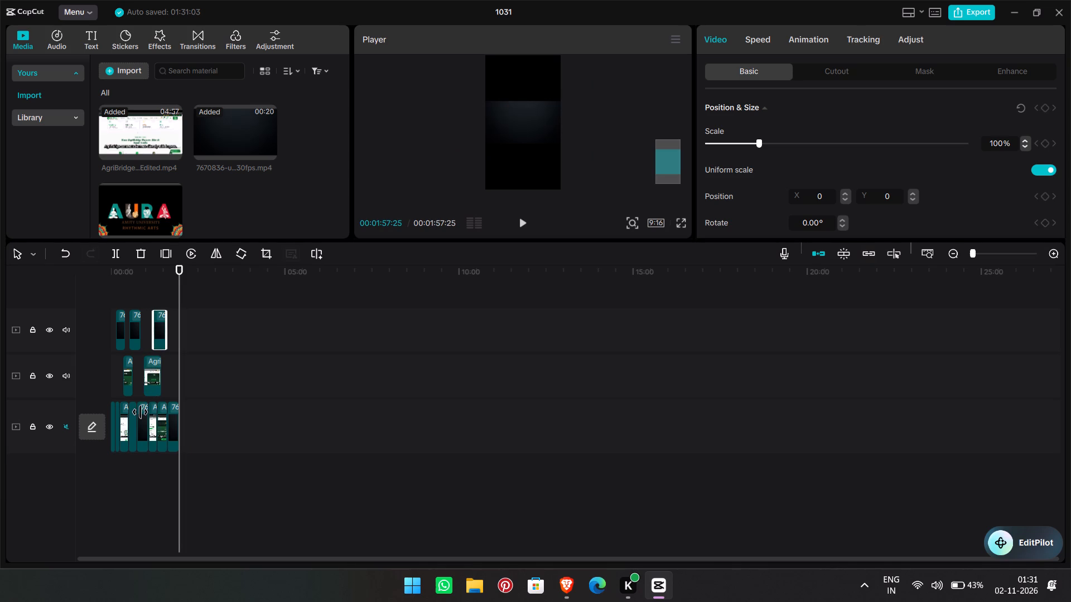
click(144, 421)
drag(144, 421, 189, 333)
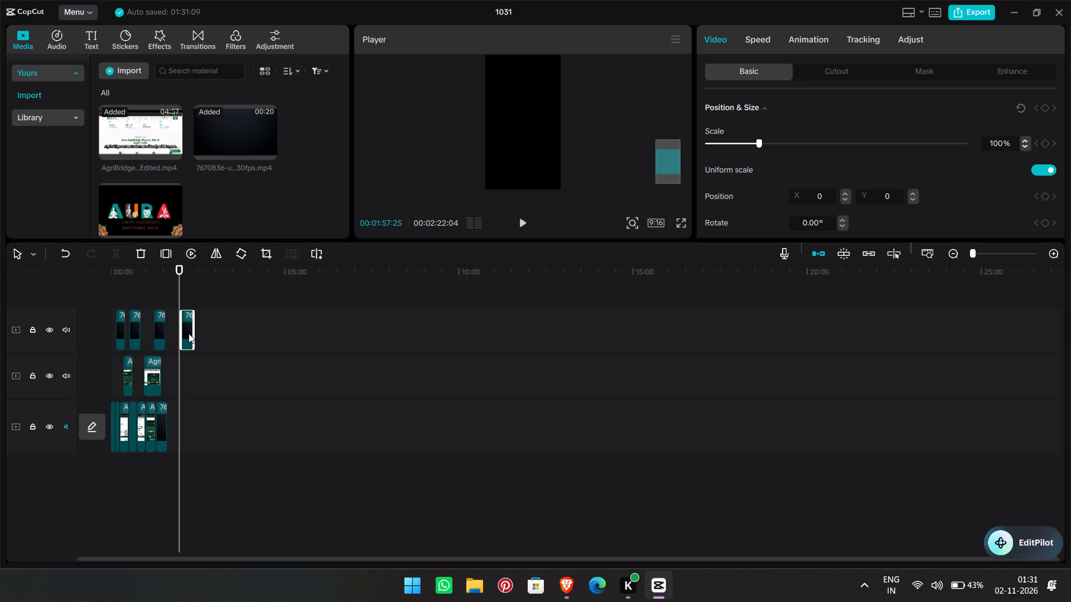
Move both middle-track clips and all main-track clips except the first past the top track's last clip, taking the main-track ones onto an overlay track.
click(284, 429)
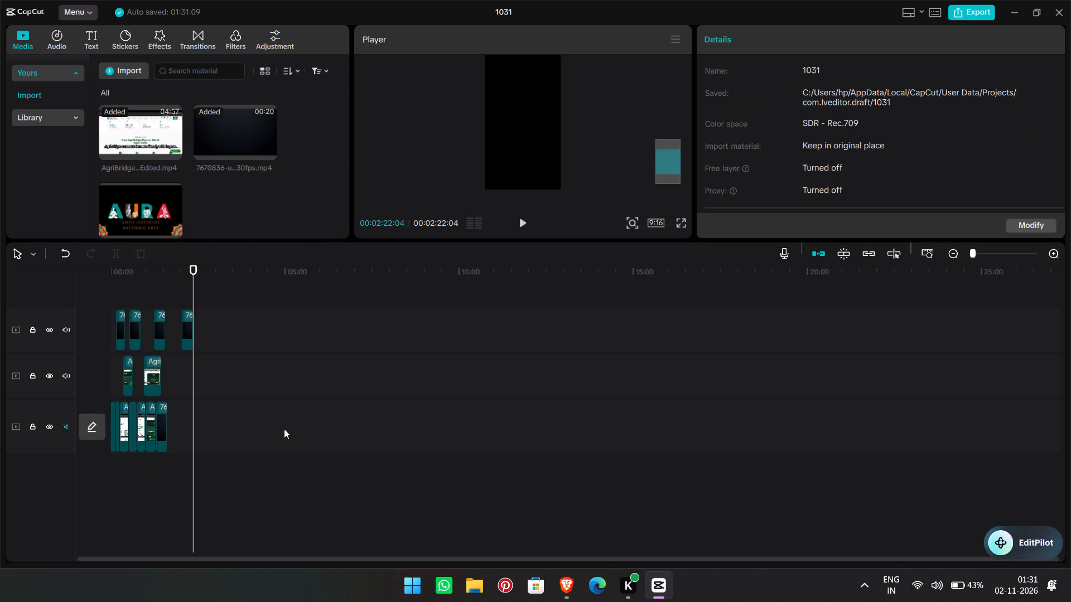
drag(187, 413, 120, 378)
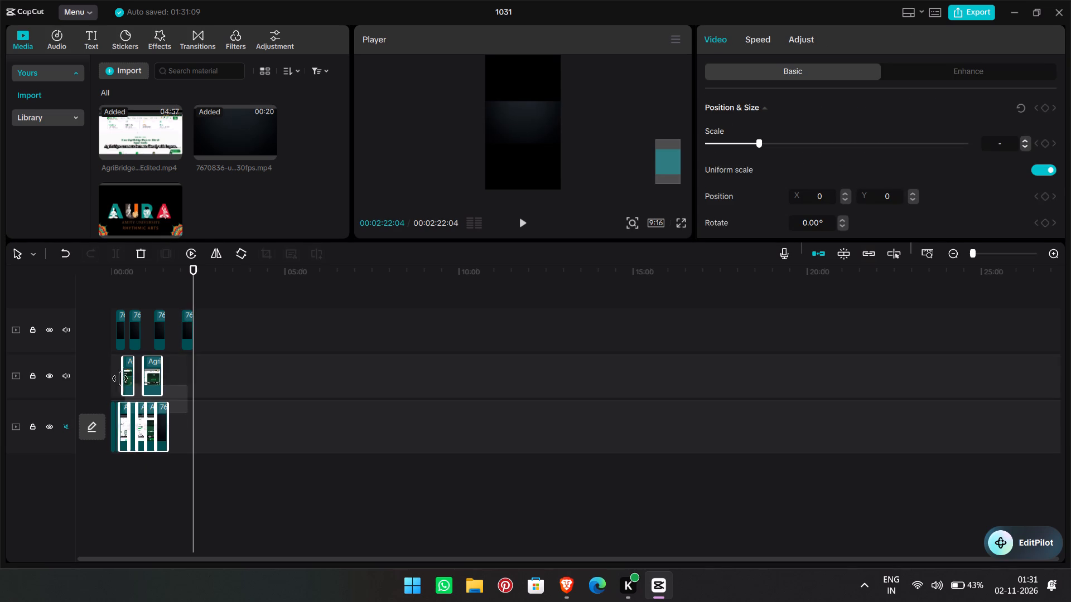
drag(120, 378, 118, 373)
drag(149, 376, 231, 376)
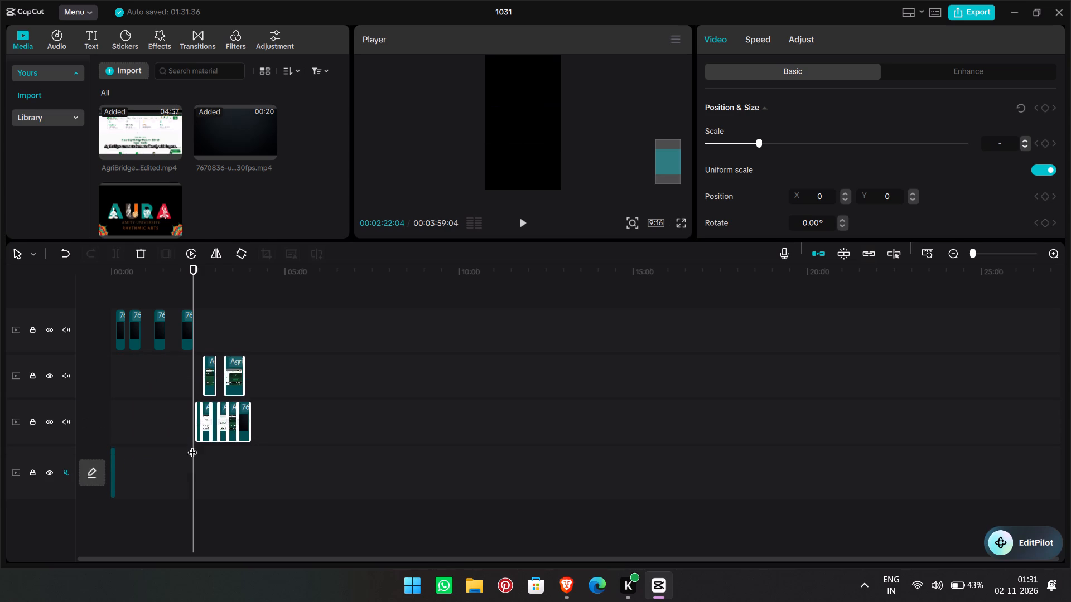
Move the remaining opening clip from the main track to the middle overlay track, beneath the first 7670836 clip.
click(113, 470)
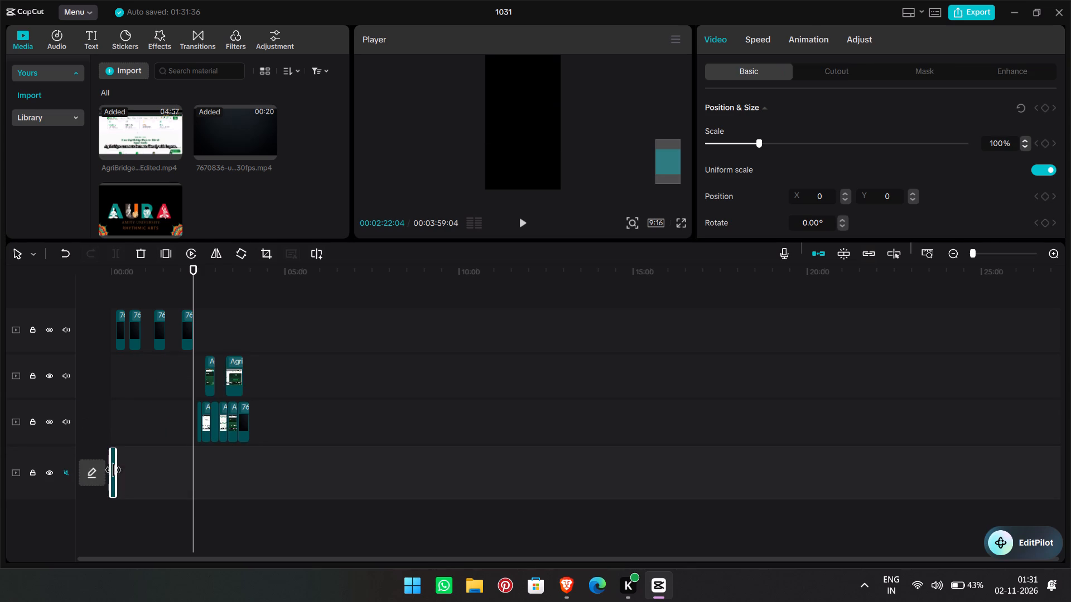
drag(113, 470, 132, 386)
drag(113, 465, 136, 465)
ctrl+scroll(136, 465, up, 6)
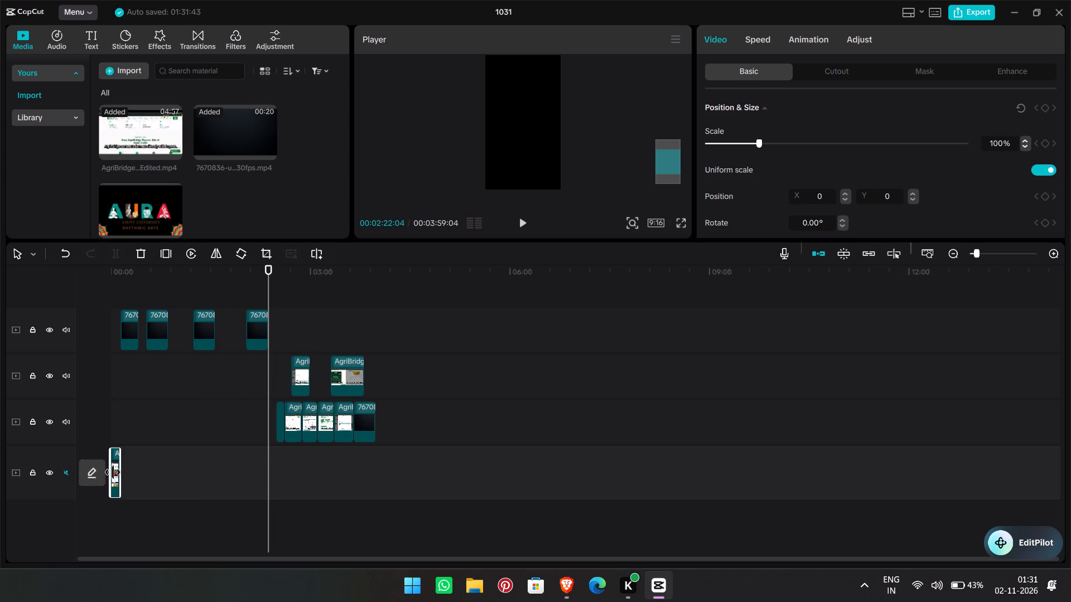
drag(115, 472, 131, 394)
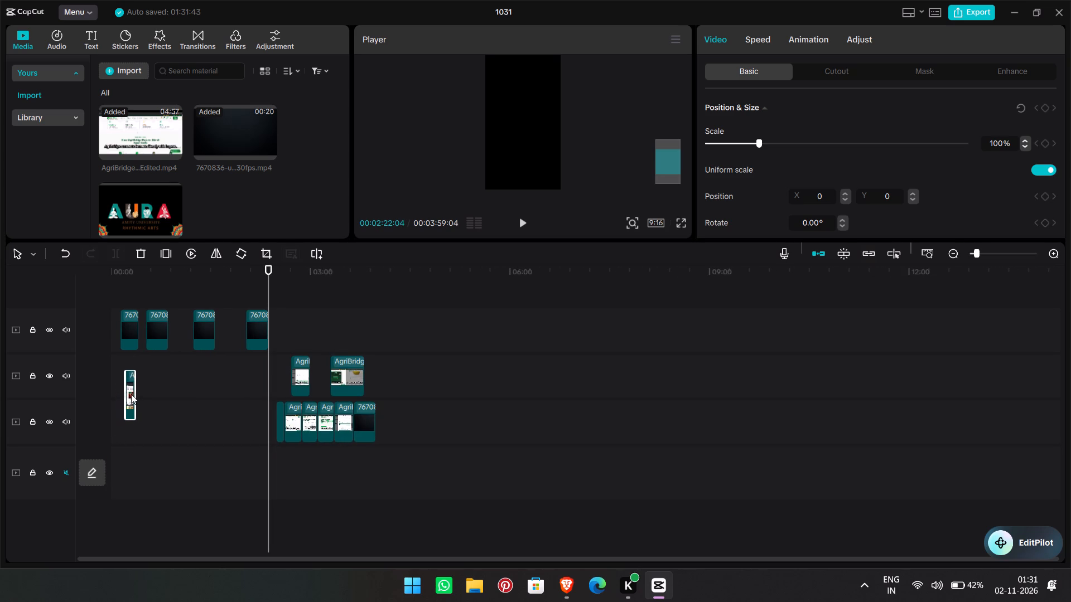
drag(131, 394, 132, 390)
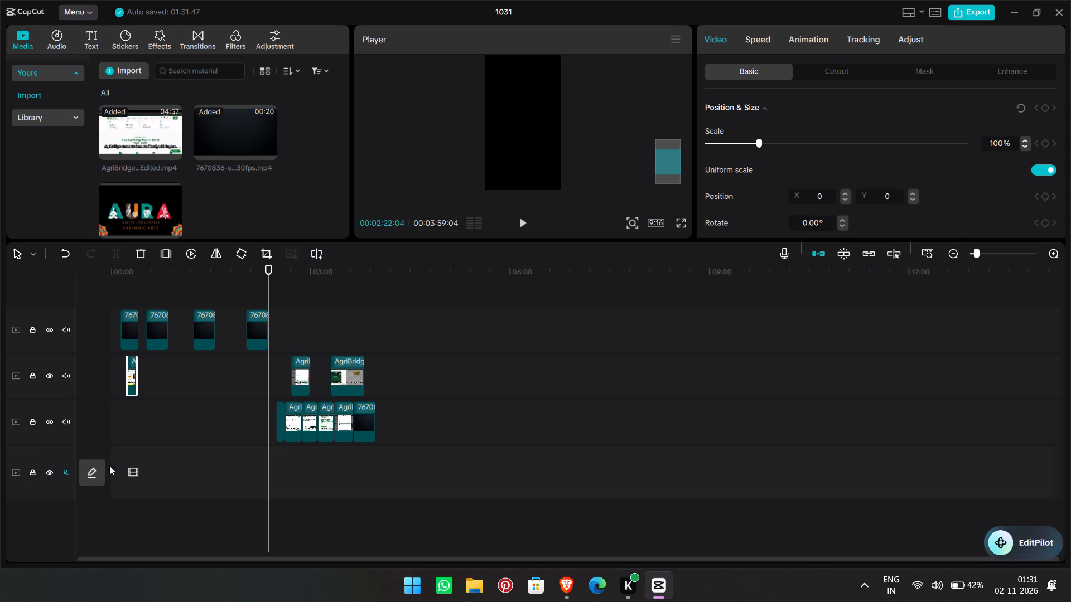
Move the later group of clips on the two lower overlay tracks back to start beneath the second 7670836 clip.
click(160, 440)
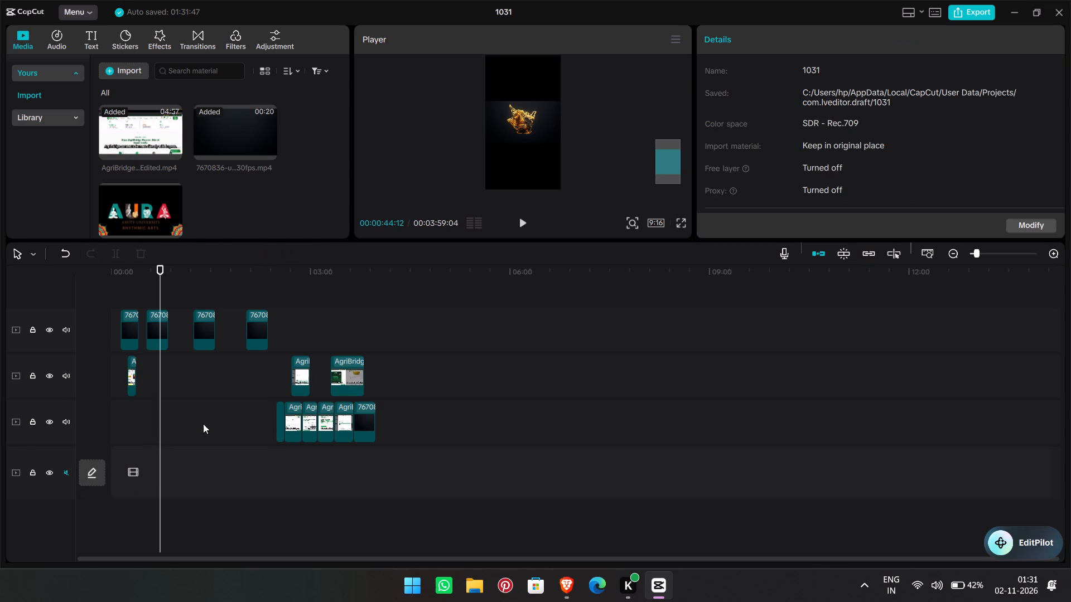
click(206, 424)
drag(263, 386, 414, 434)
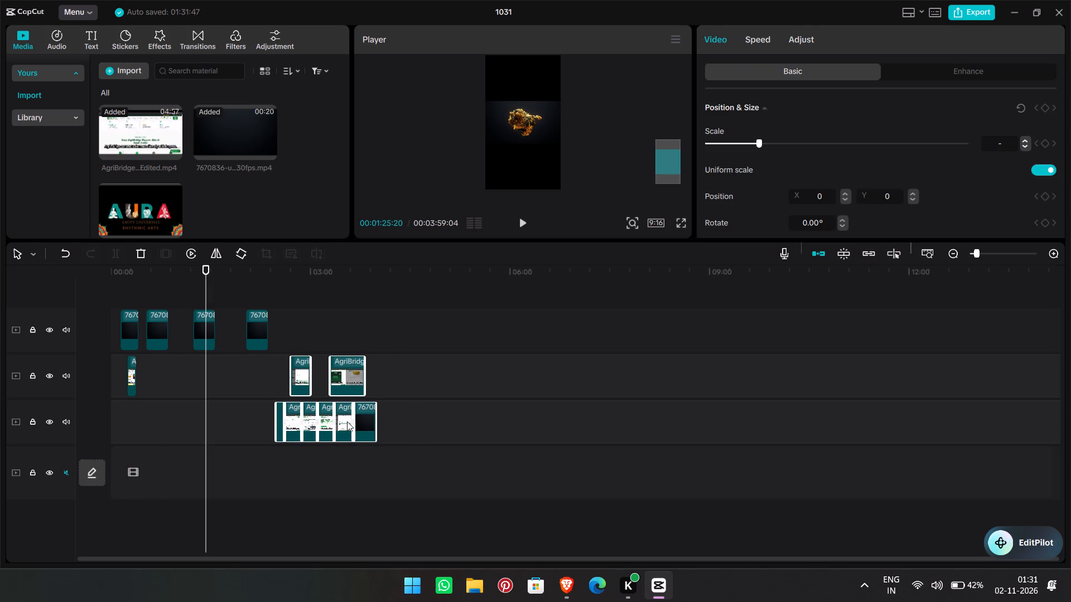
drag(347, 421, 228, 421)
click(316, 440)
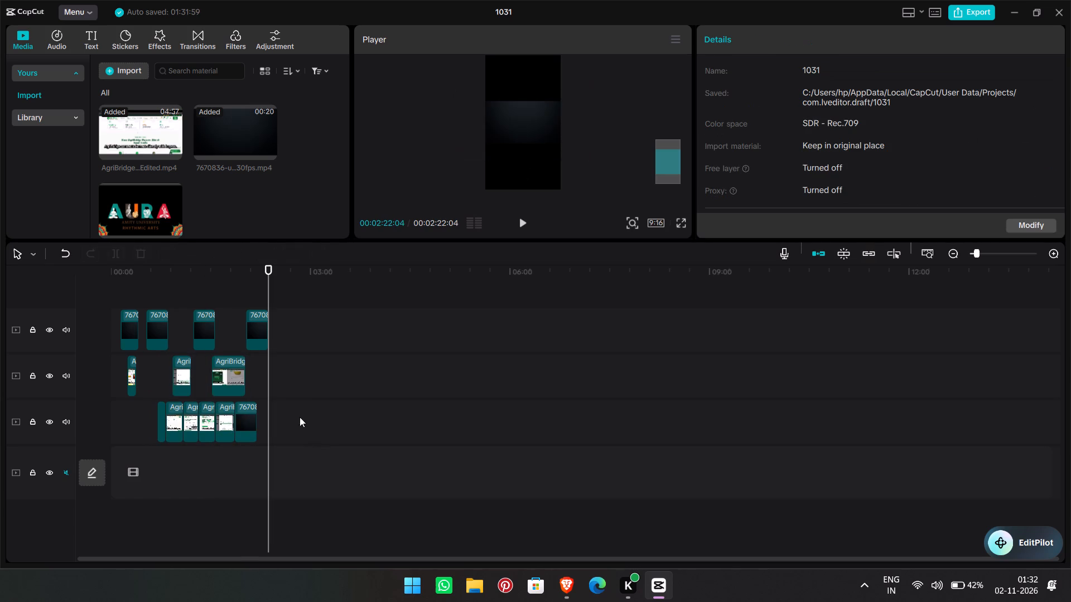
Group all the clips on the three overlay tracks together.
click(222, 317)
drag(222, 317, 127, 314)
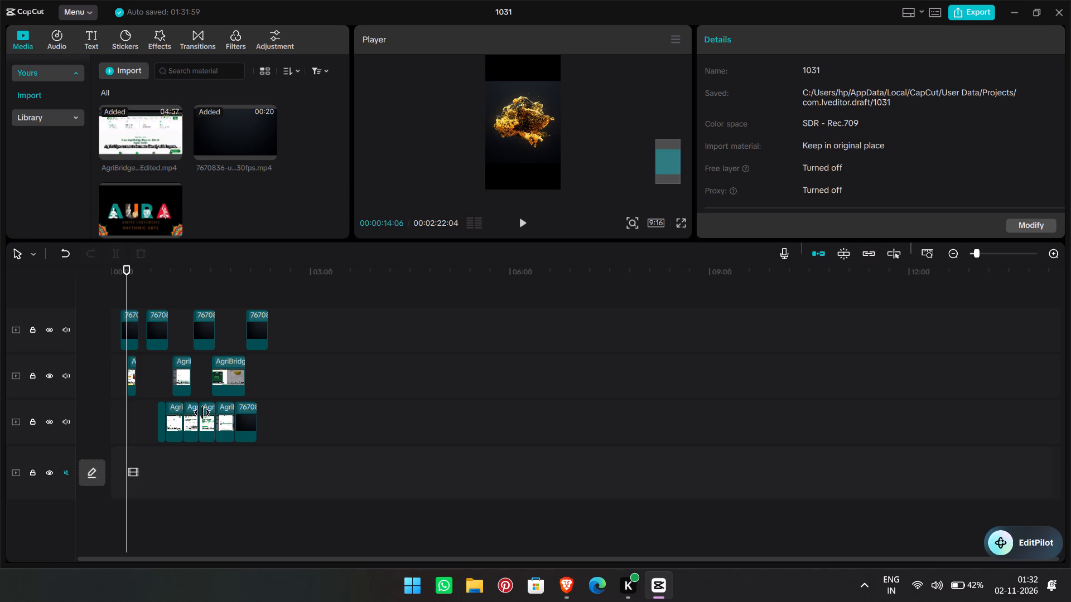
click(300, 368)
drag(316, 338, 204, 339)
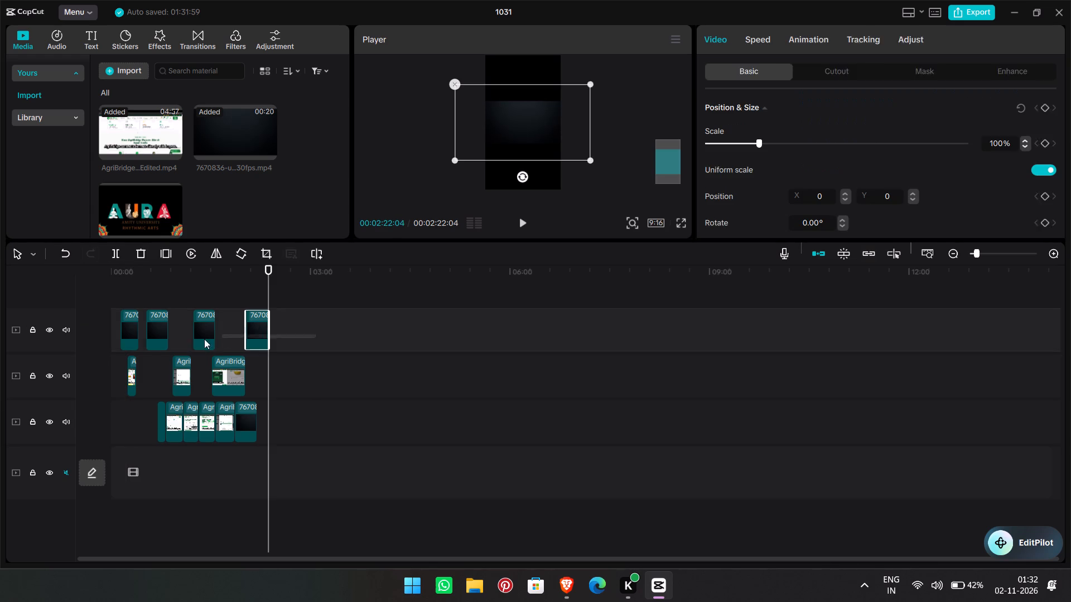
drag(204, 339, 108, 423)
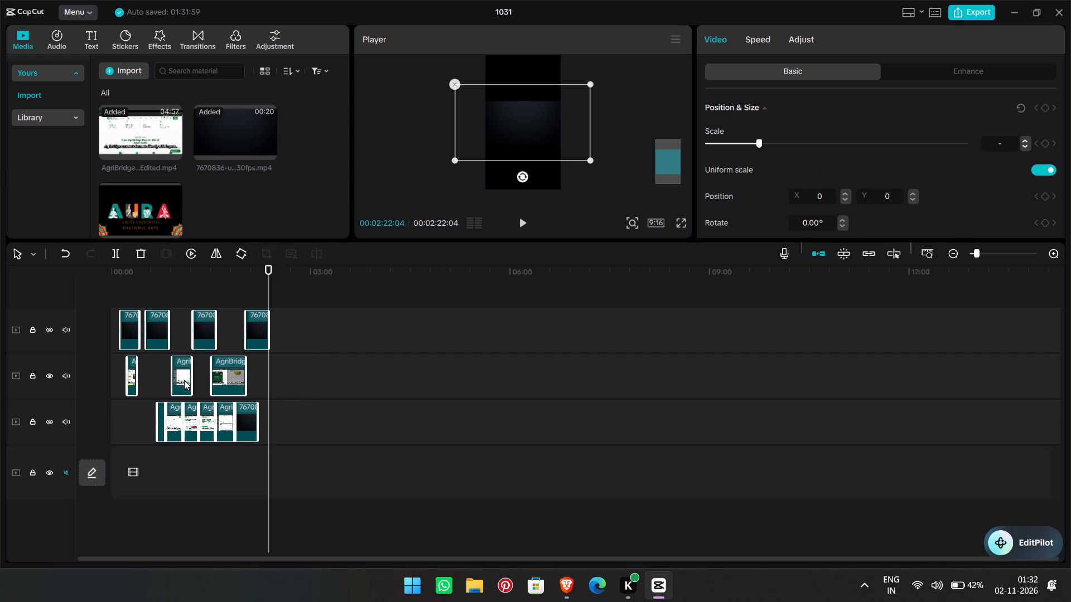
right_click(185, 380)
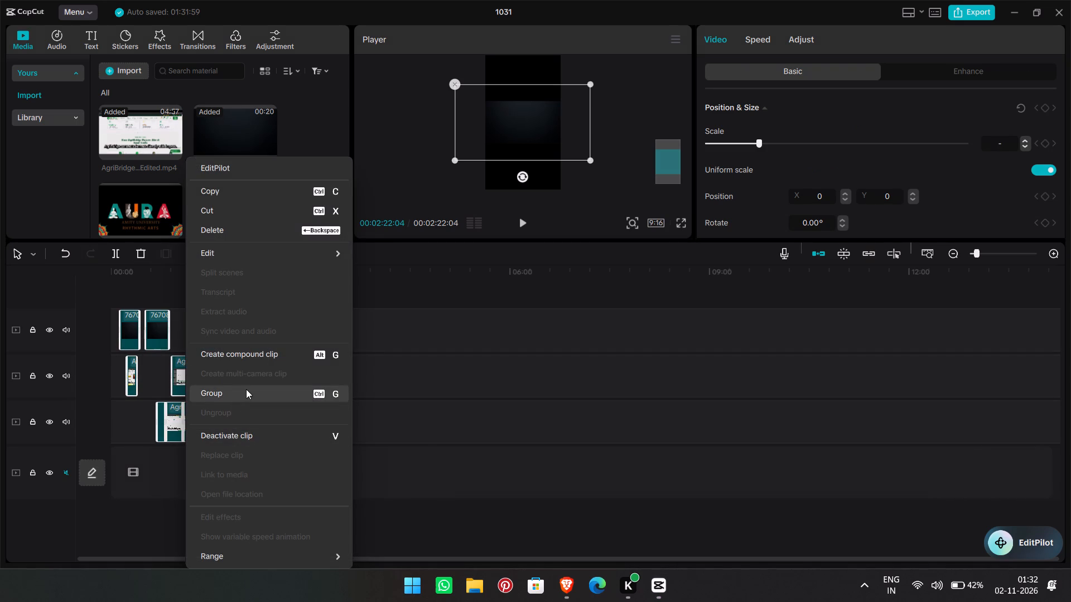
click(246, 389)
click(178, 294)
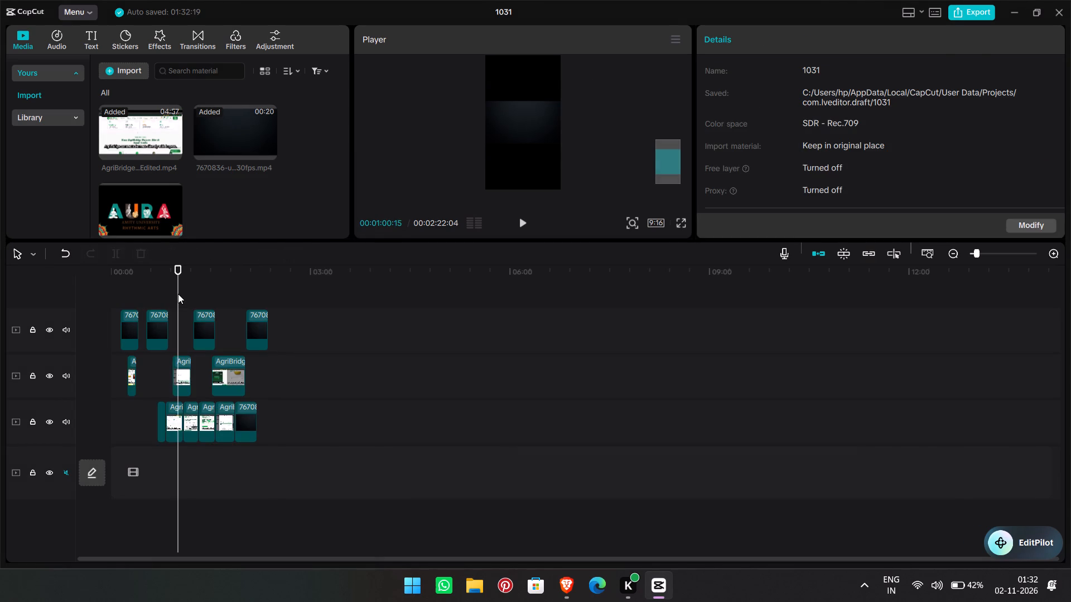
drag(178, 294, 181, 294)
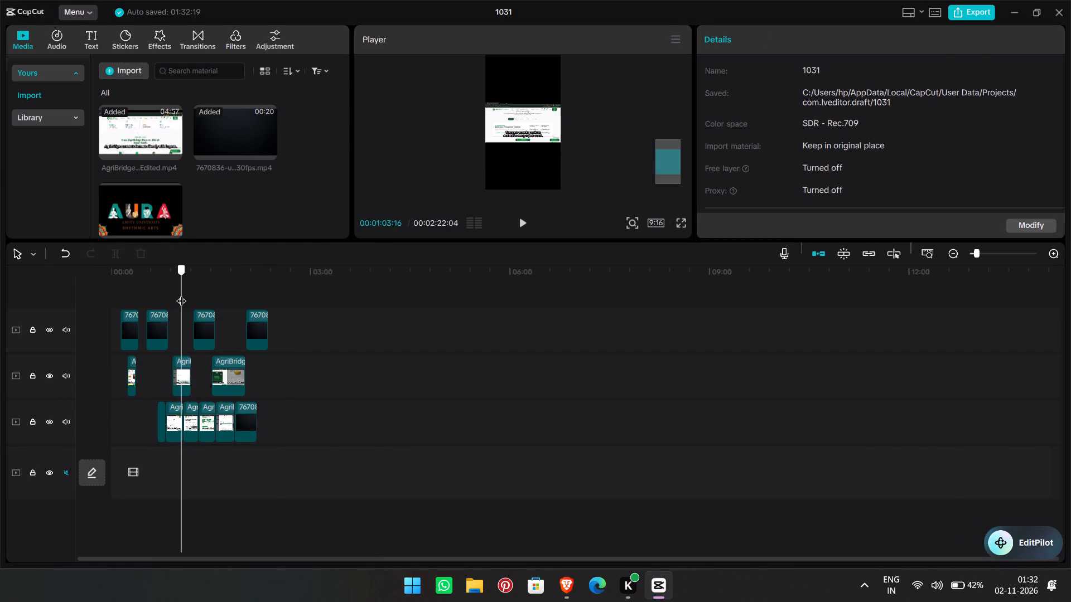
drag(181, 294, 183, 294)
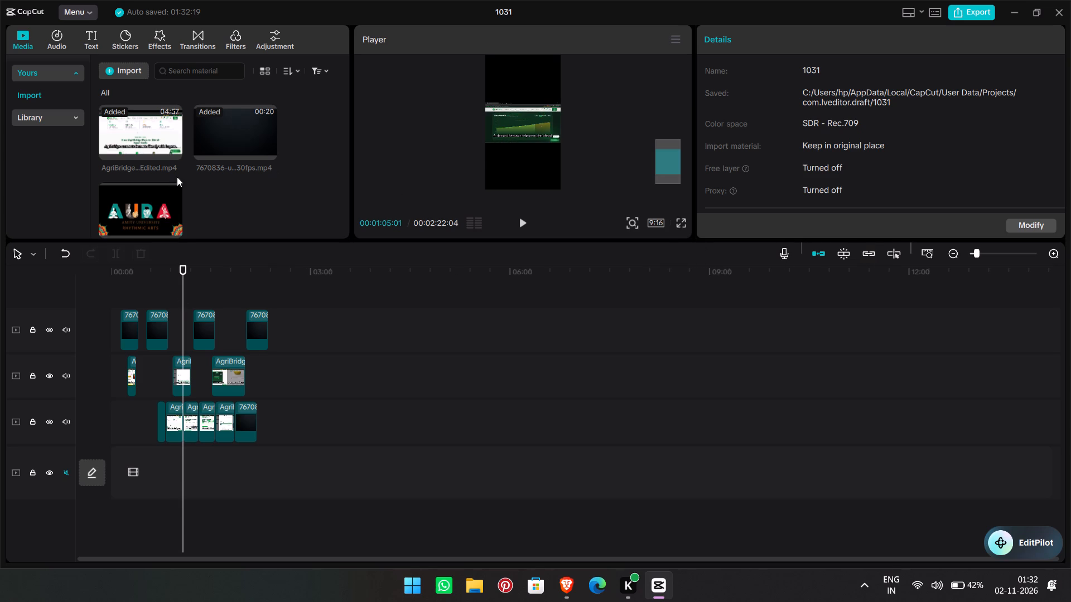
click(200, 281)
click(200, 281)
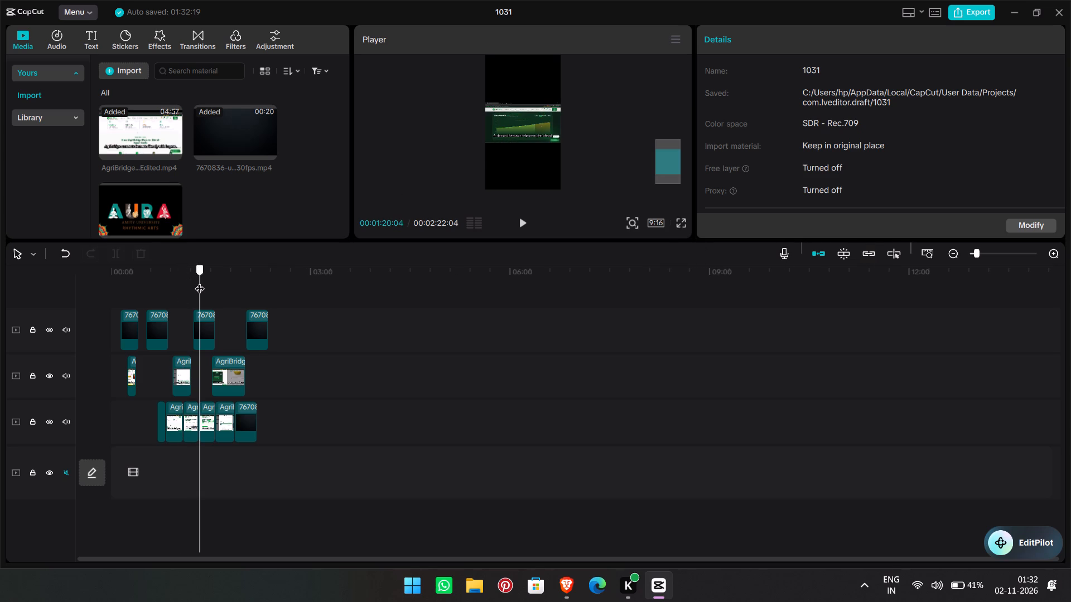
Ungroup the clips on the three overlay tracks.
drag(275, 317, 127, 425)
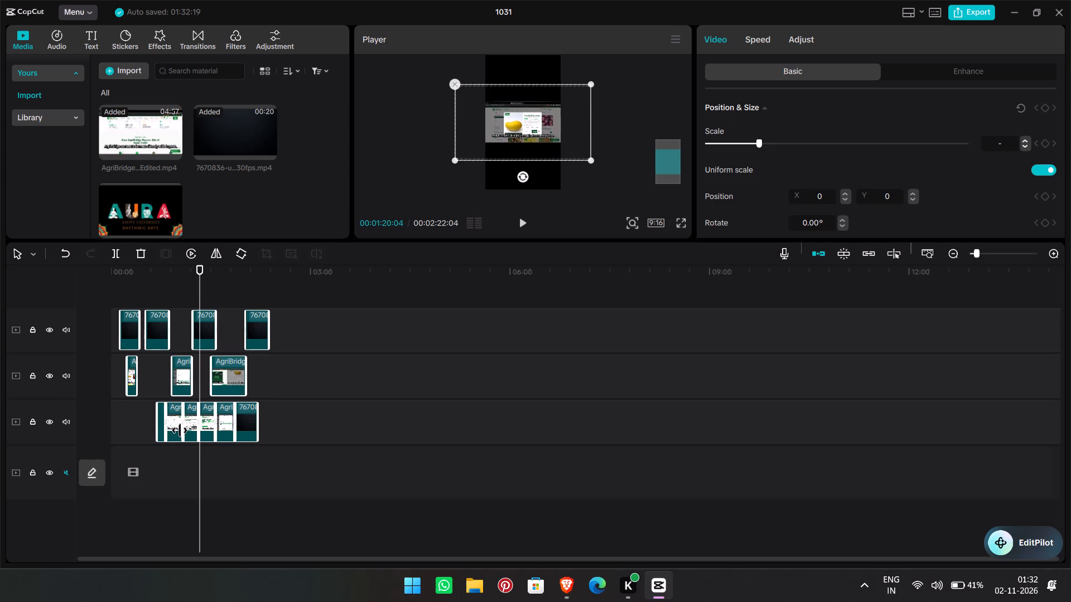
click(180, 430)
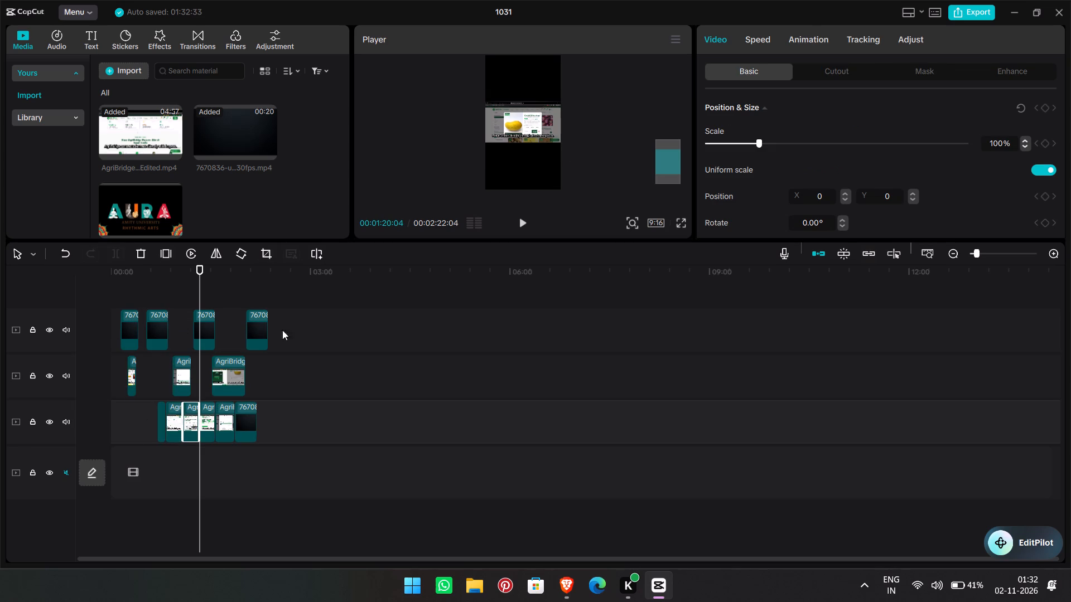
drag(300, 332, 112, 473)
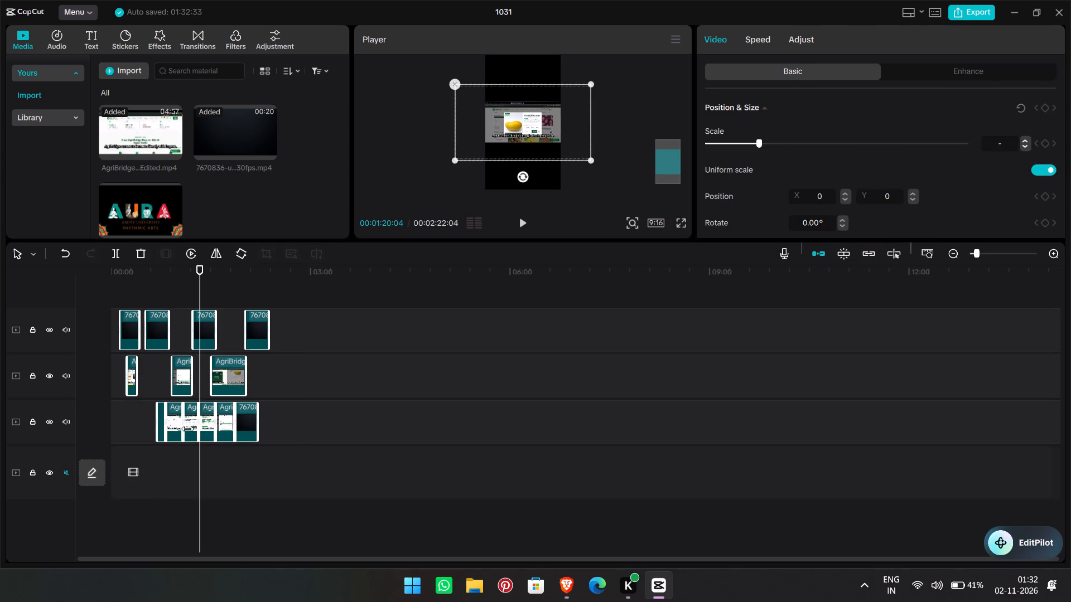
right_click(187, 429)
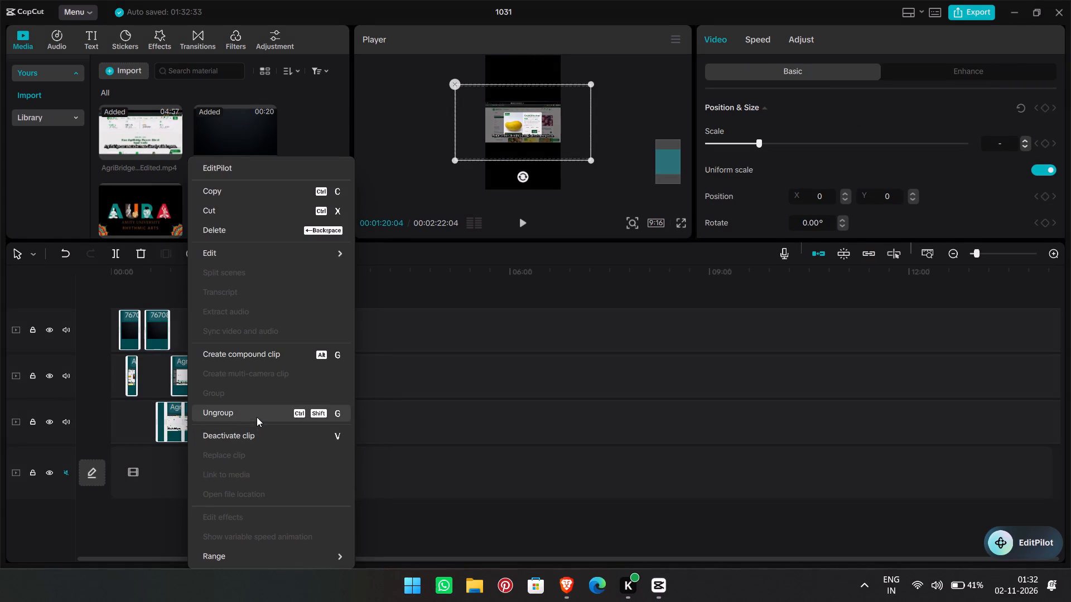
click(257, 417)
Split the third 7670836 clip on the top overlay track at 00:01:23:20.
click(196, 301)
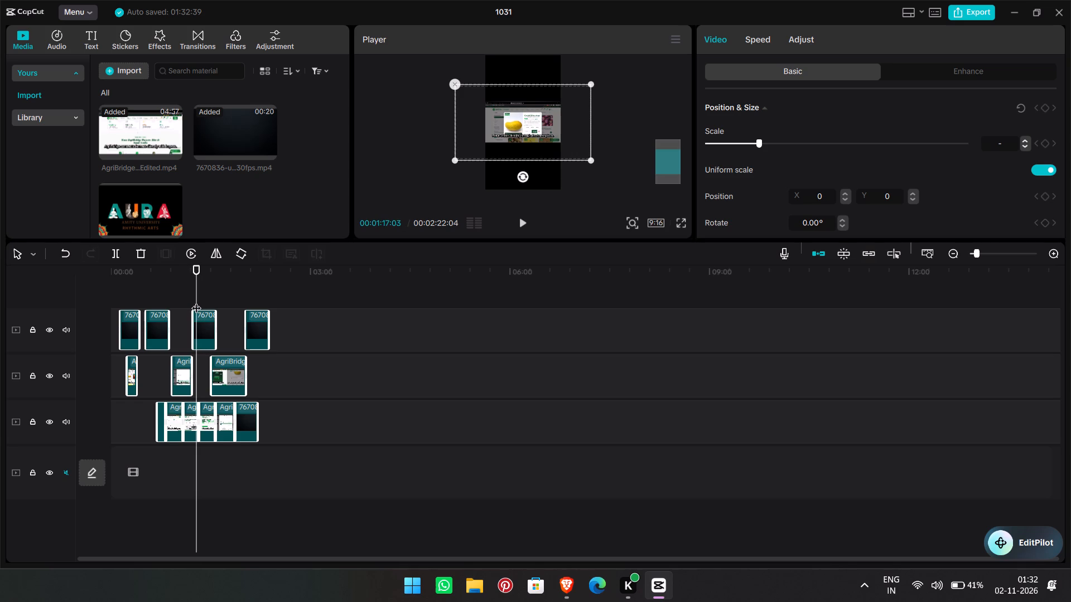
click(182, 299)
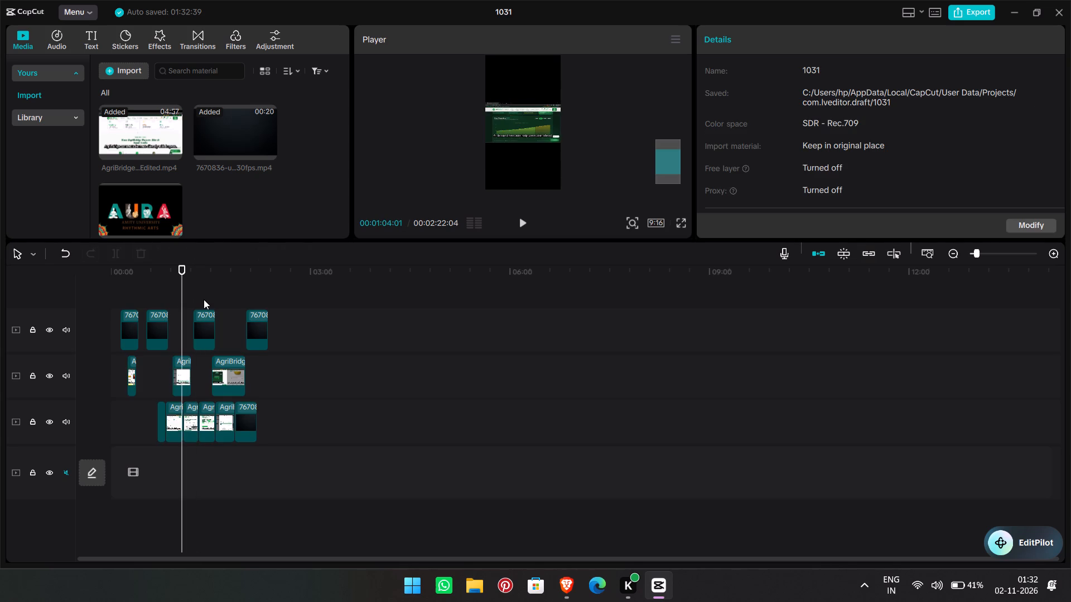
click(204, 299)
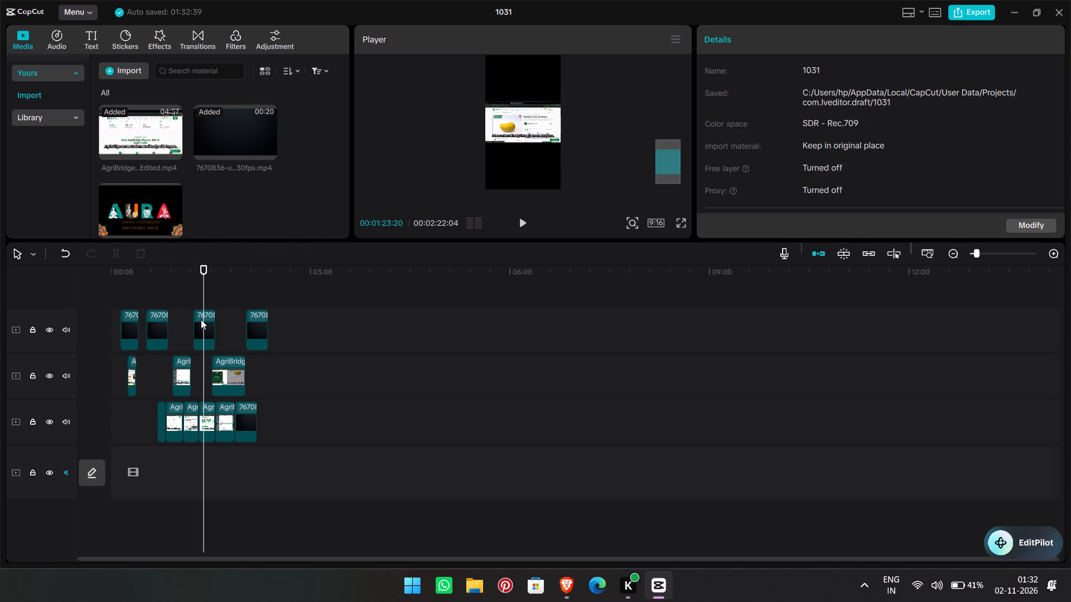
click(201, 319)
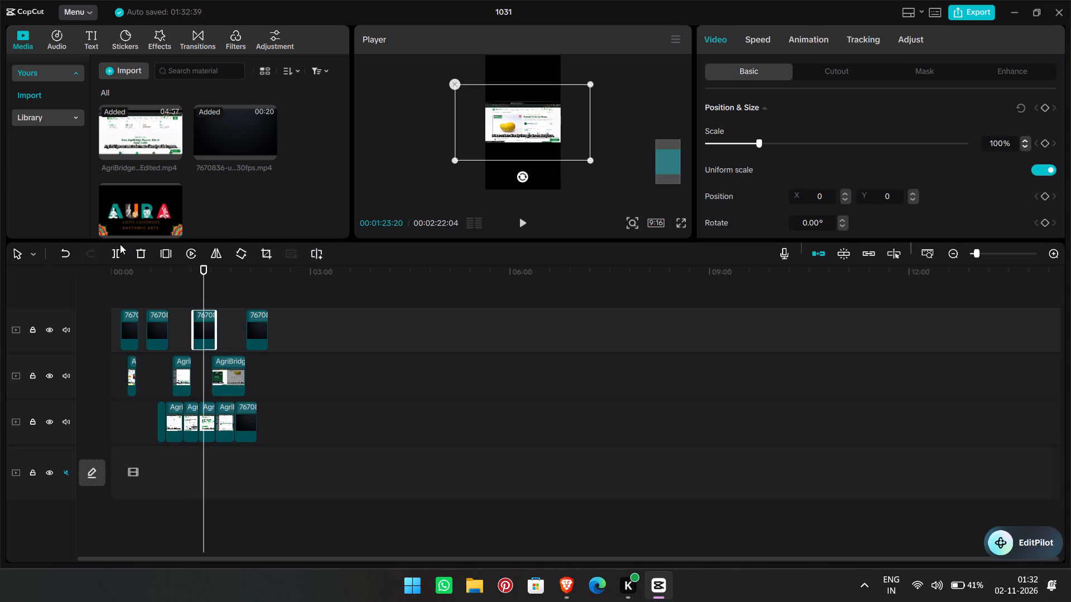
click(120, 244)
click(112, 254)
Split the last AgriBridge clips on the middle and lower overlay tracks at 00:01:47:09.
drag(206, 290, 230, 297)
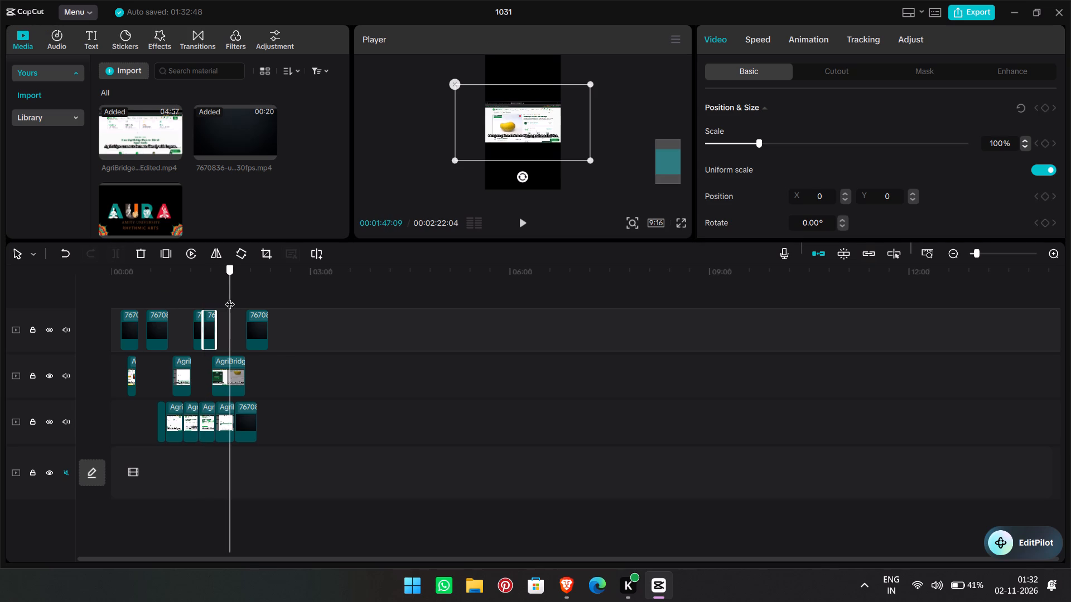
drag(230, 297, 230, 300)
click(226, 361)
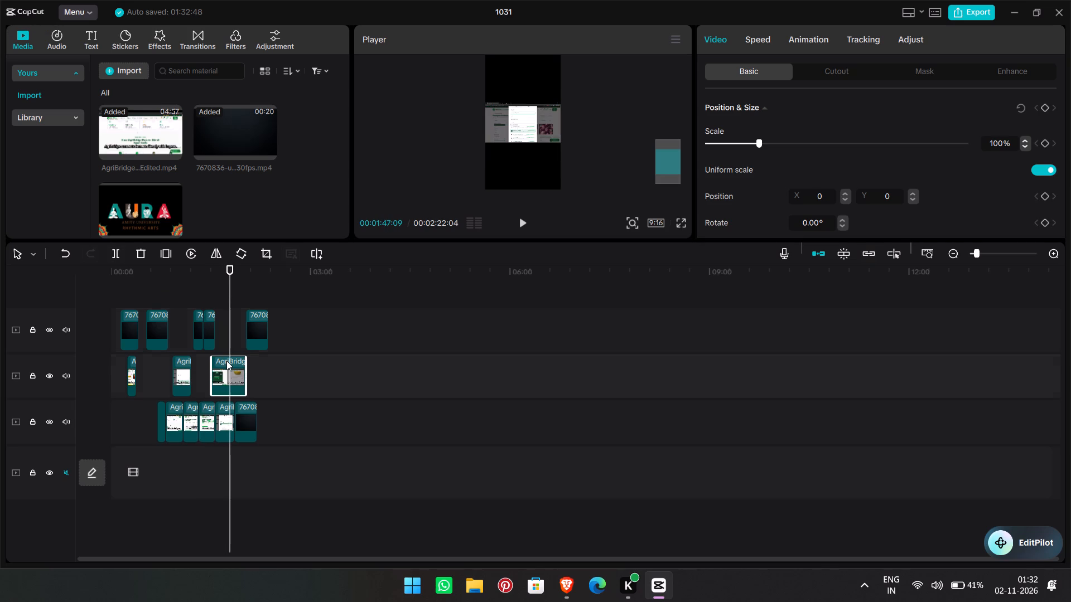
click(111, 245)
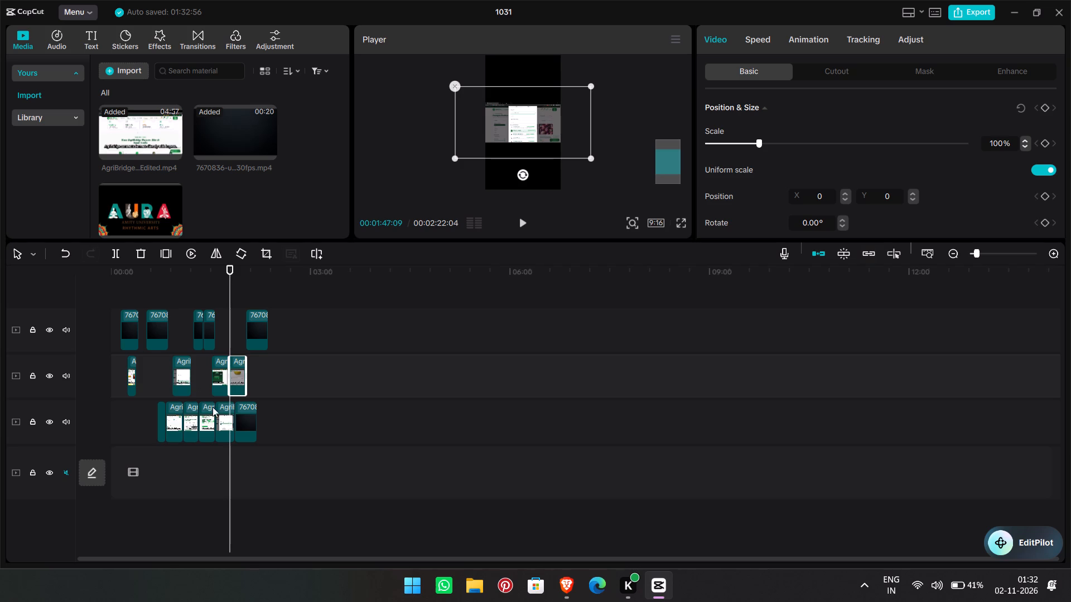
click(219, 409)
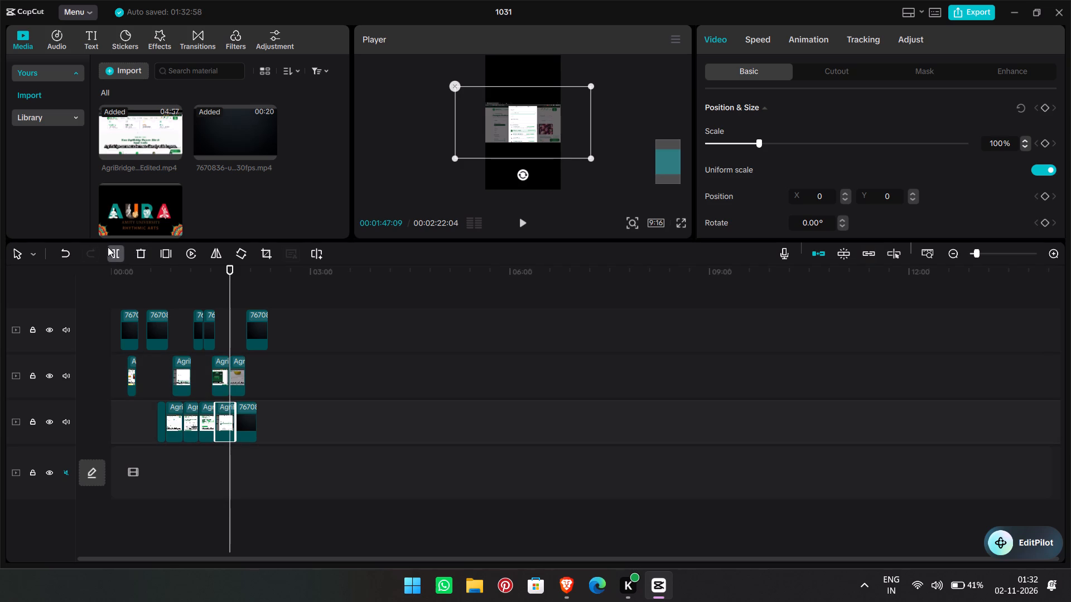
click(109, 249)
Delete the AgriBridge pieces after the 00:01:47:09 cut on the lower and middle overlay tracks.
ctrl+scroll(215, 366, up, 2)
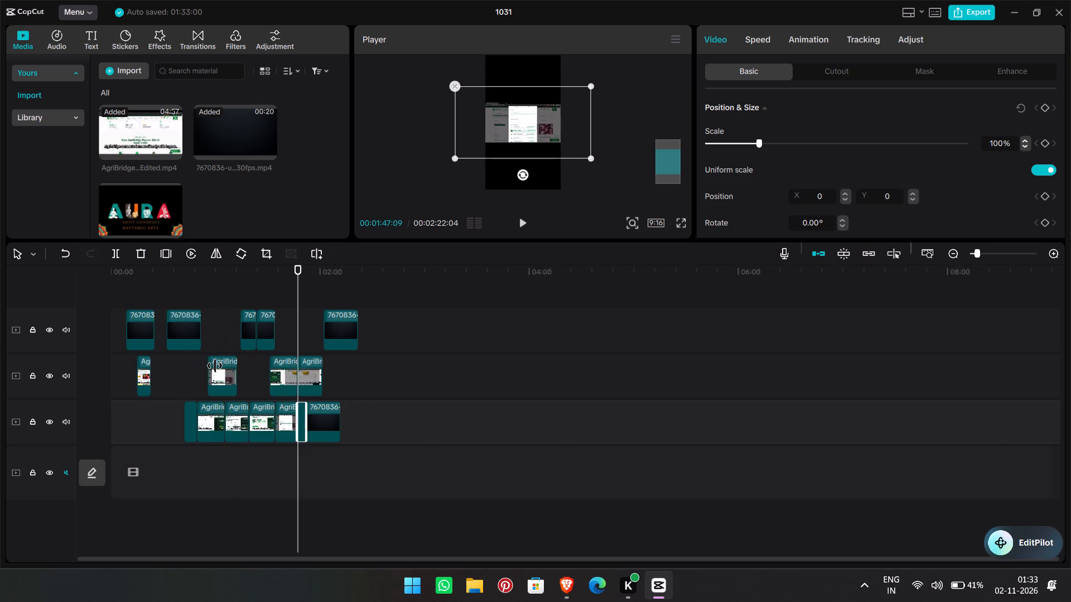
ctrl+scroll(215, 366, up, 4)
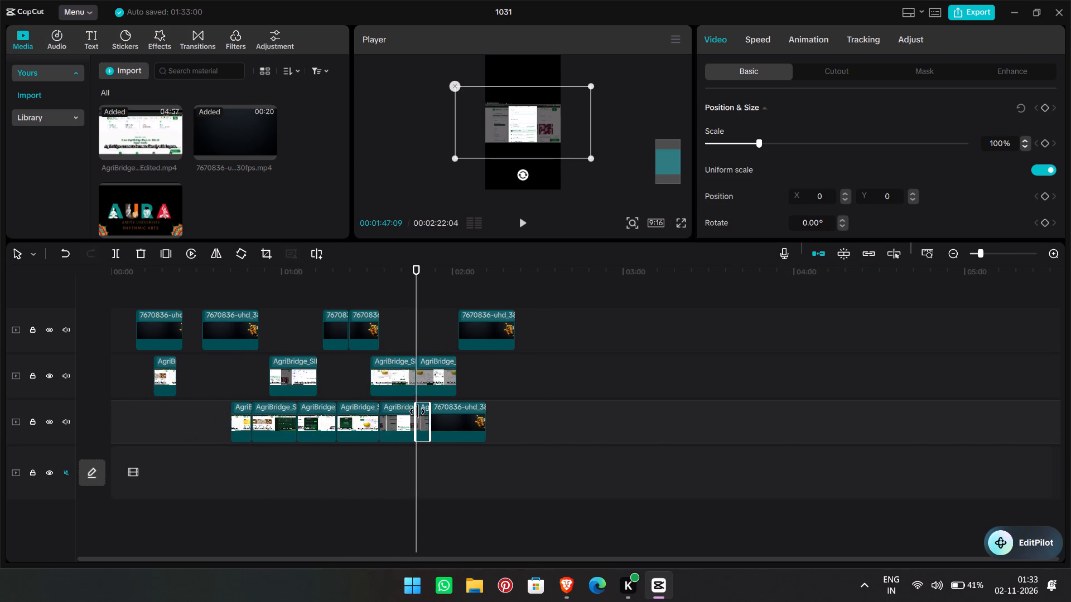
click(418, 412)
click(424, 417)
key(Delete)
click(433, 380)
key(Delete)
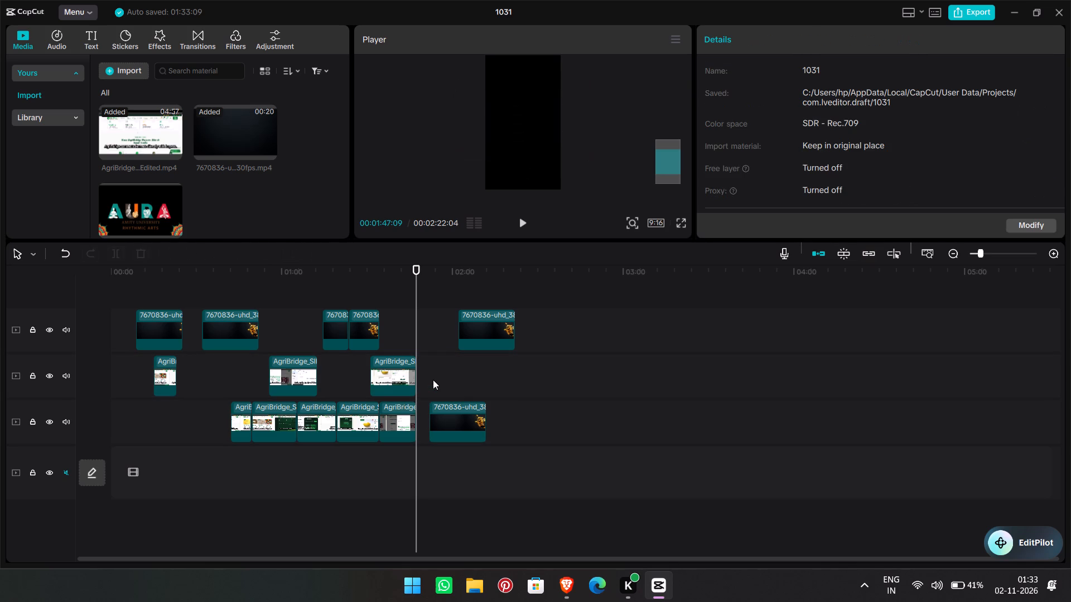
Move the top overlay track's last 7670836 clip earlier, leaving a short gap after the split 7670836 clip.
click(475, 327)
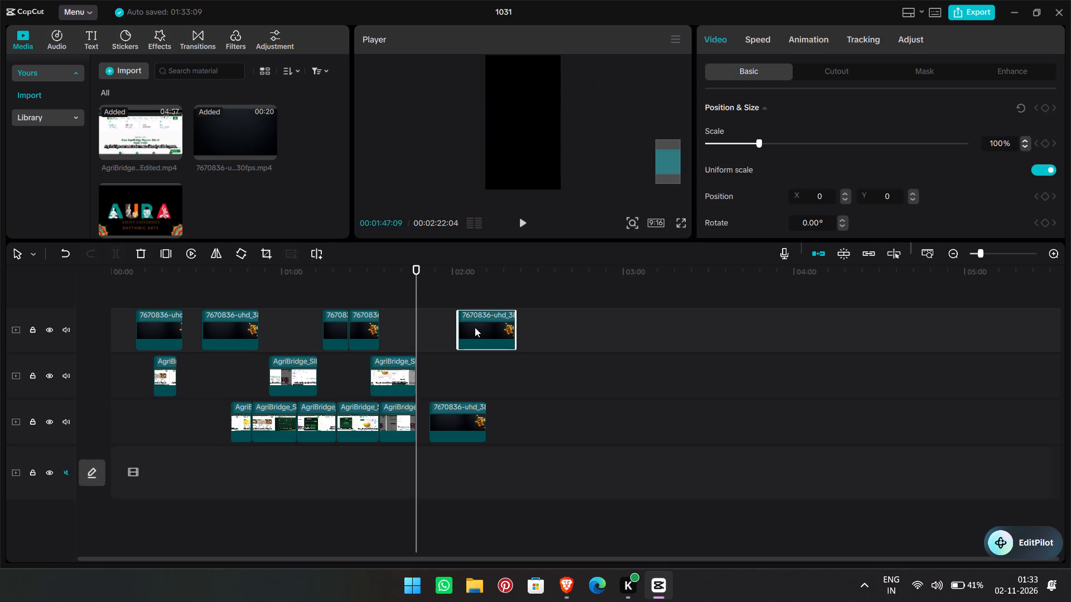
drag(475, 327, 436, 328)
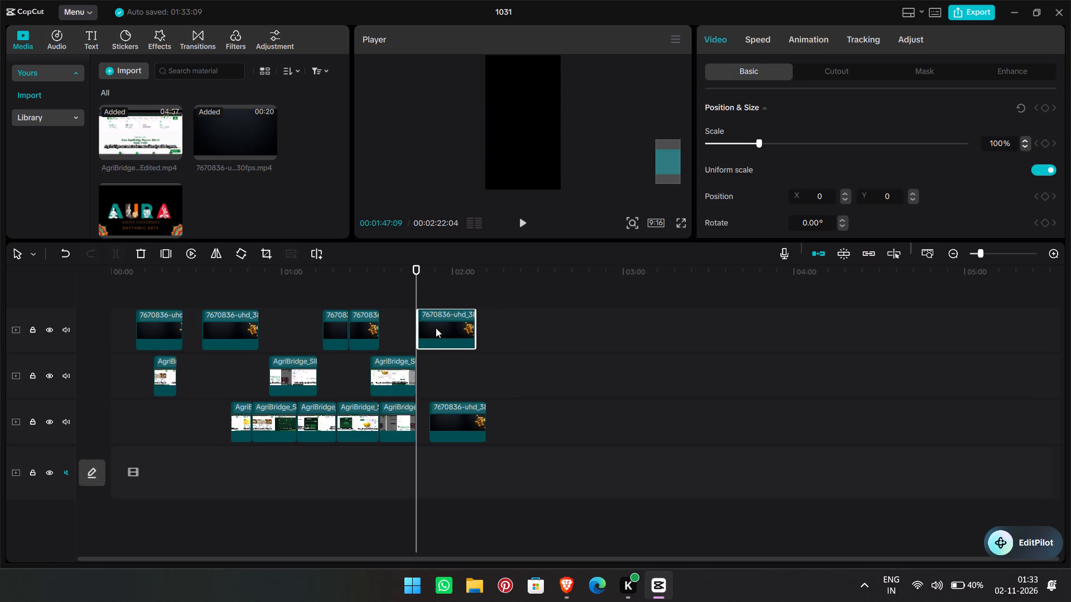
drag(436, 328, 411, 328)
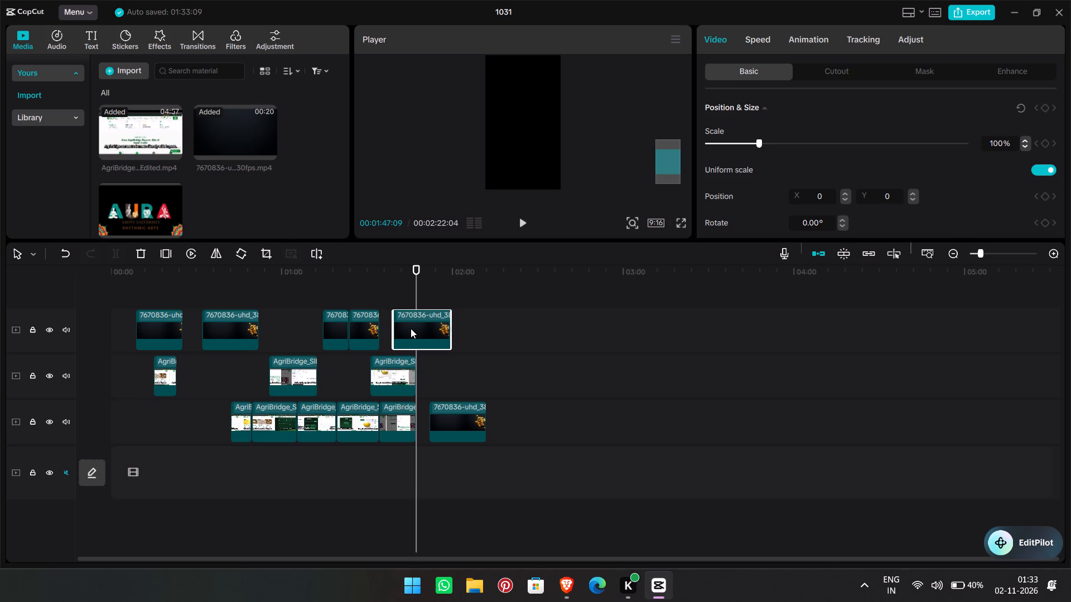
drag(411, 328, 412, 328)
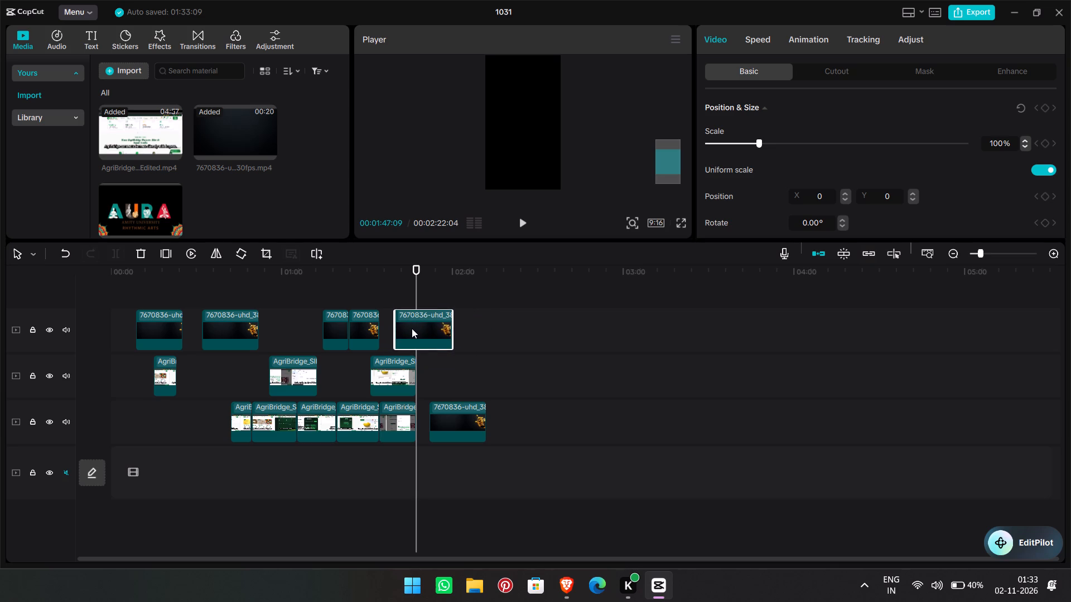
drag(412, 328, 412, 328)
Move the lower overlay track's 7670836 clip onto a new track directly beneath the top one, ending at 00:01:47:09.
drag(461, 419, 461, 416)
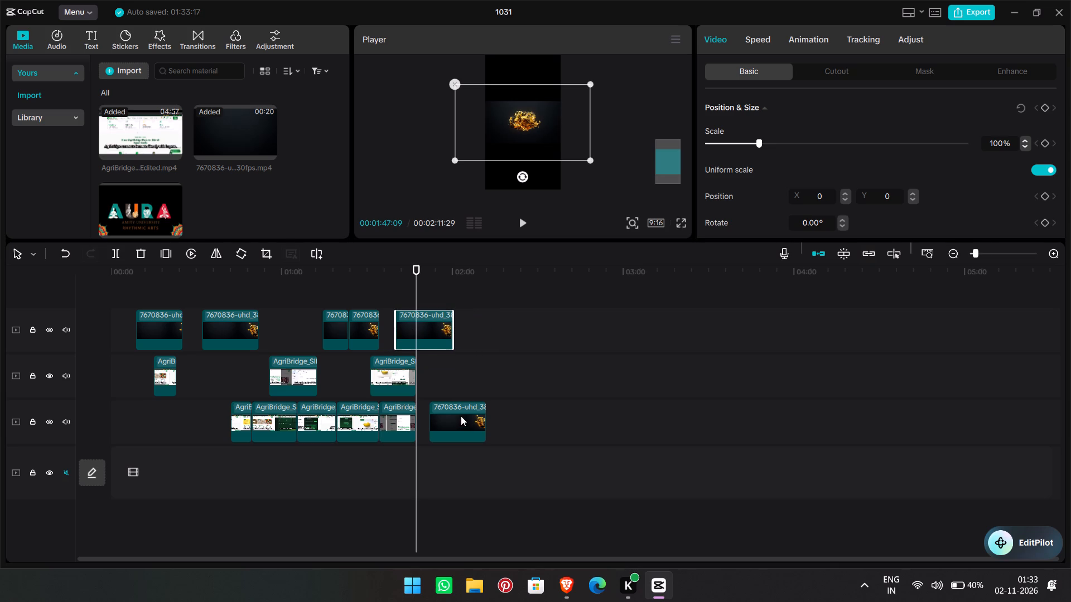
drag(461, 416, 351, 375)
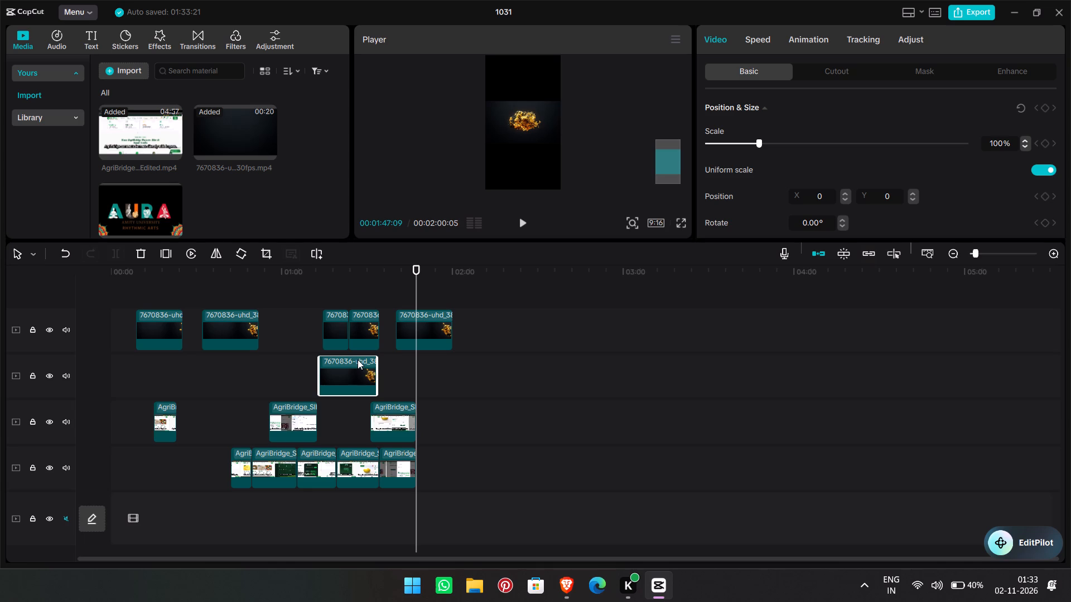
drag(358, 360, 396, 361)
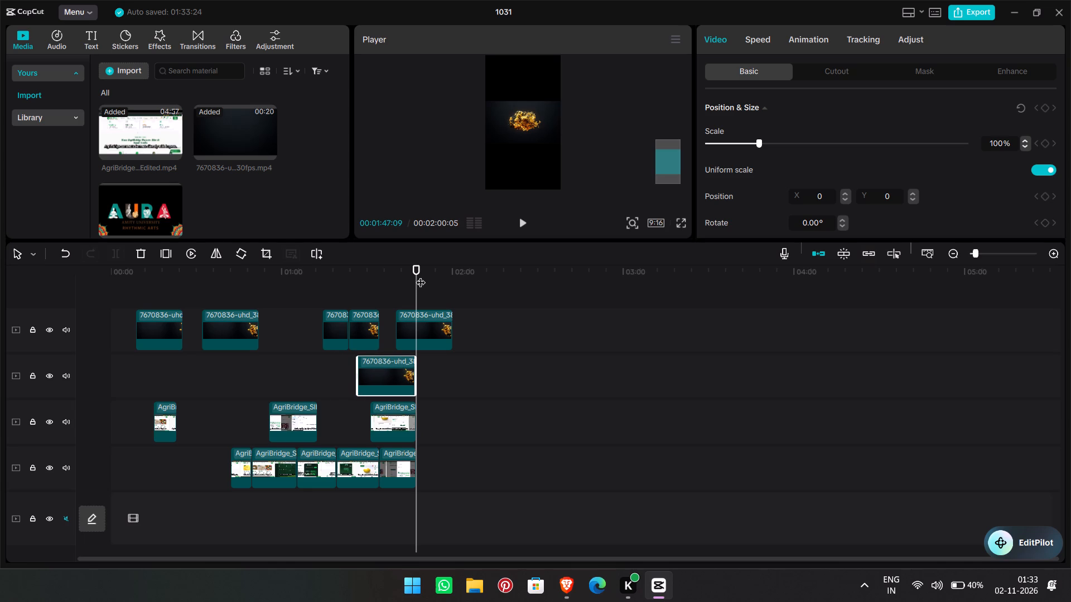
Enlarge the preview picture and play the sequence from 00:01:13:22.
drag(421, 275, 321, 279)
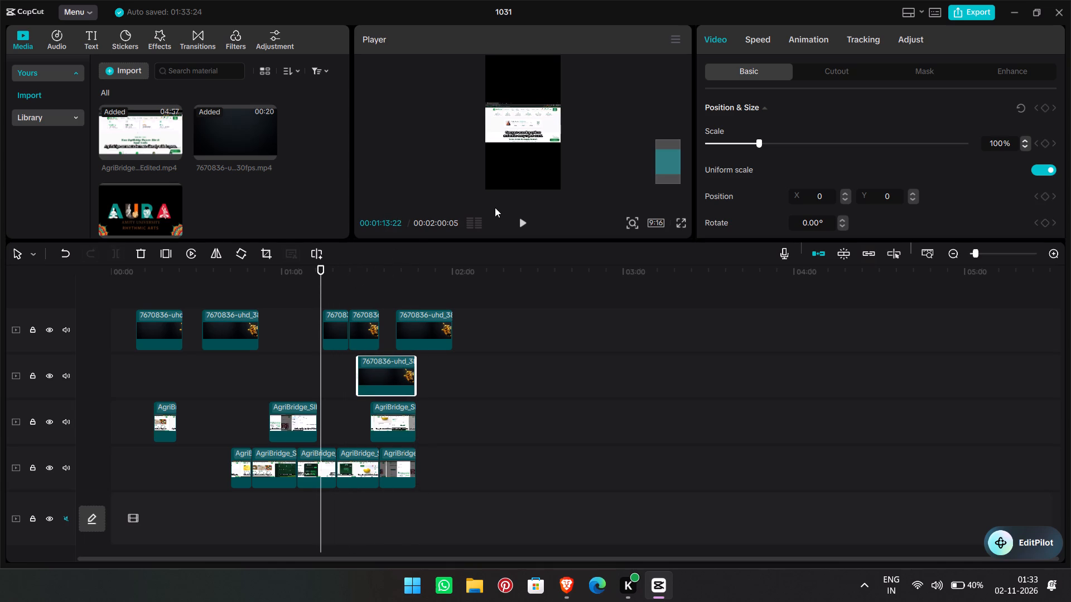
ctrl+scroll(539, 152, up, 2)
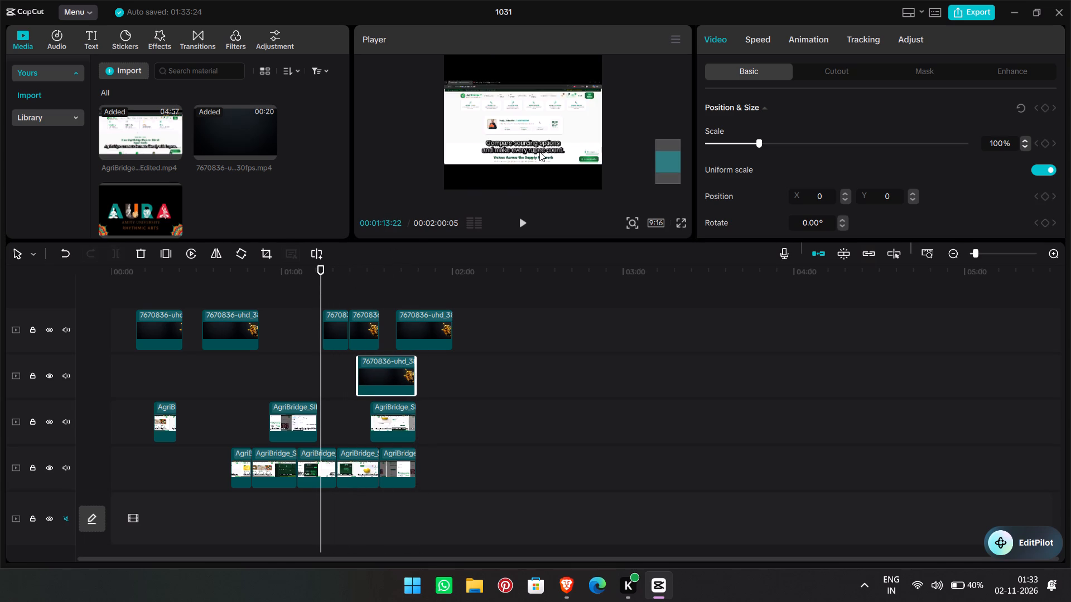
click(523, 225)
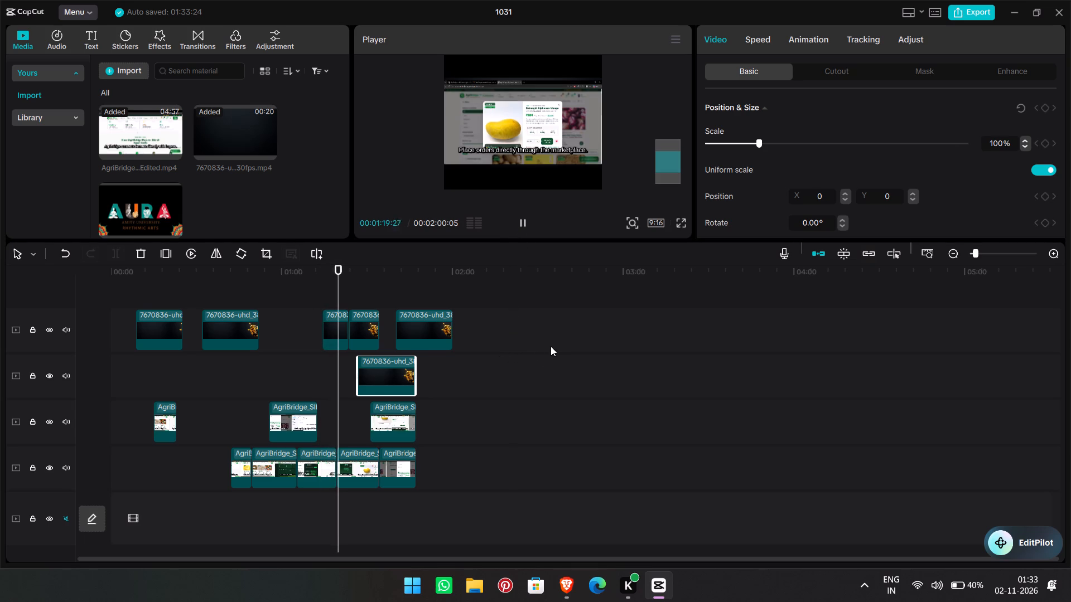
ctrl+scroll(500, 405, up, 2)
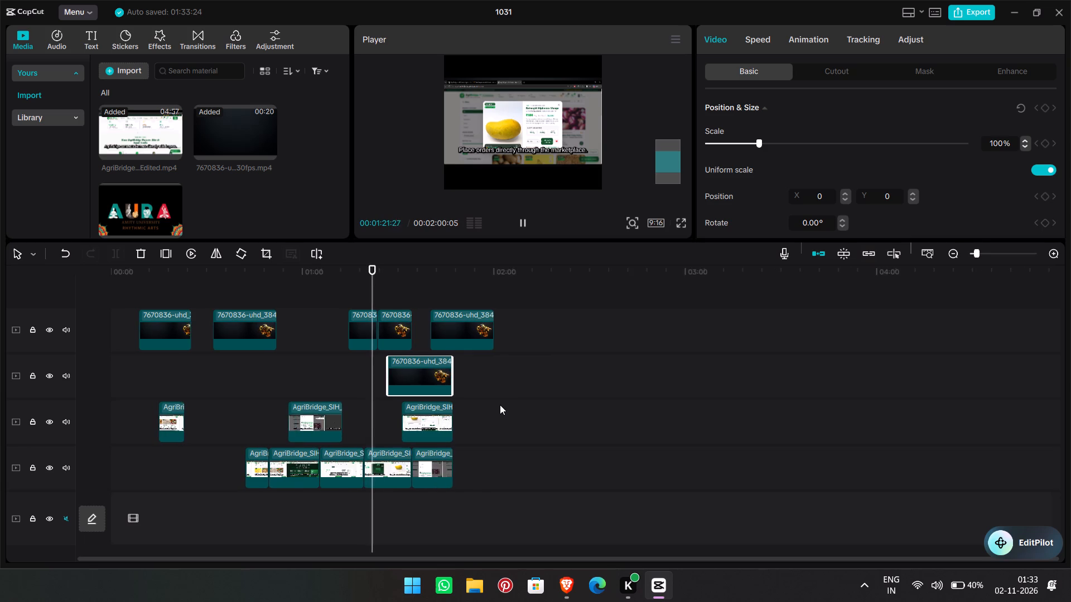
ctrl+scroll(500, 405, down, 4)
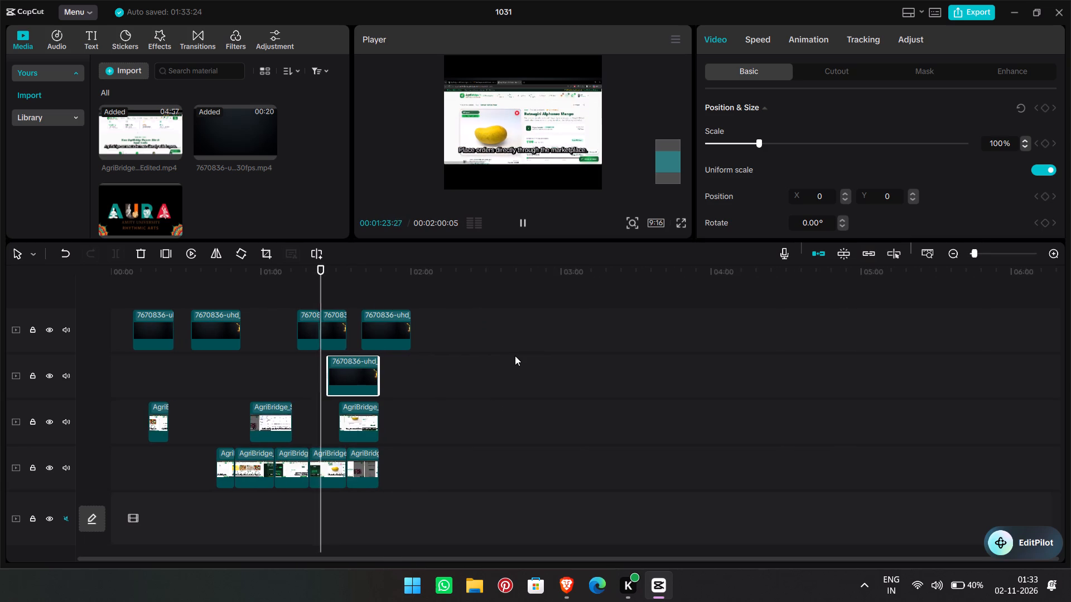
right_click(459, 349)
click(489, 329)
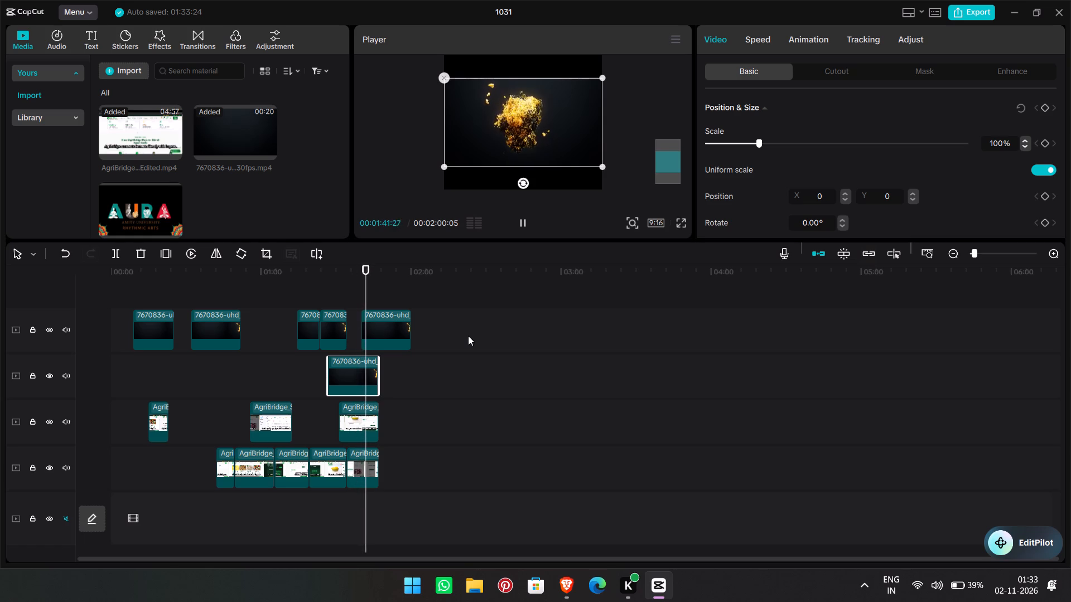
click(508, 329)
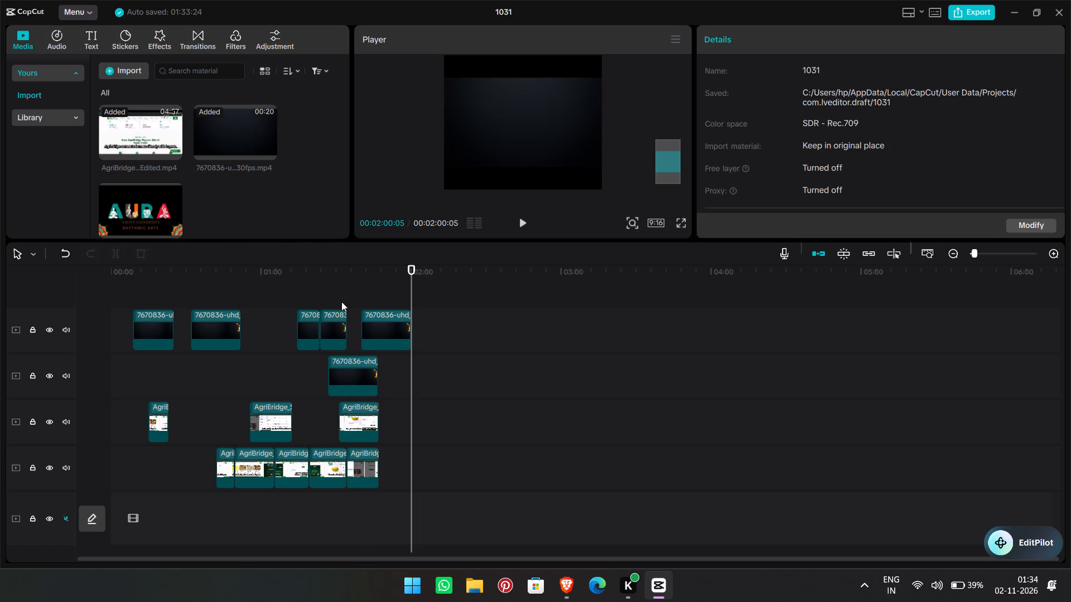
Split the top overlay track's second 7670836 clip at 00:00:46:00 and delete the piece after the cut.
click(226, 298)
click(218, 323)
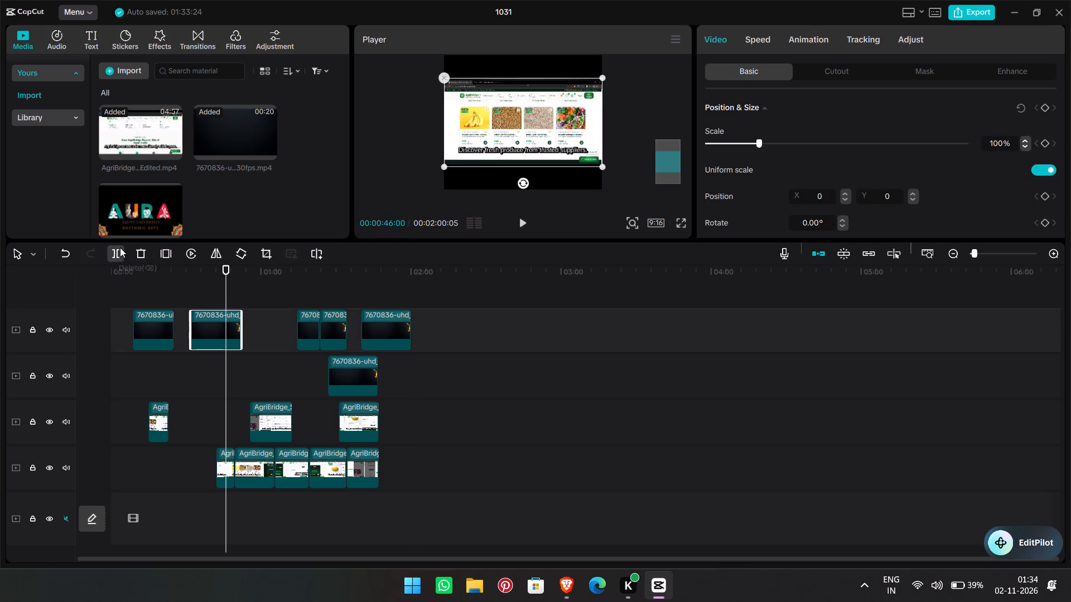
click(119, 247)
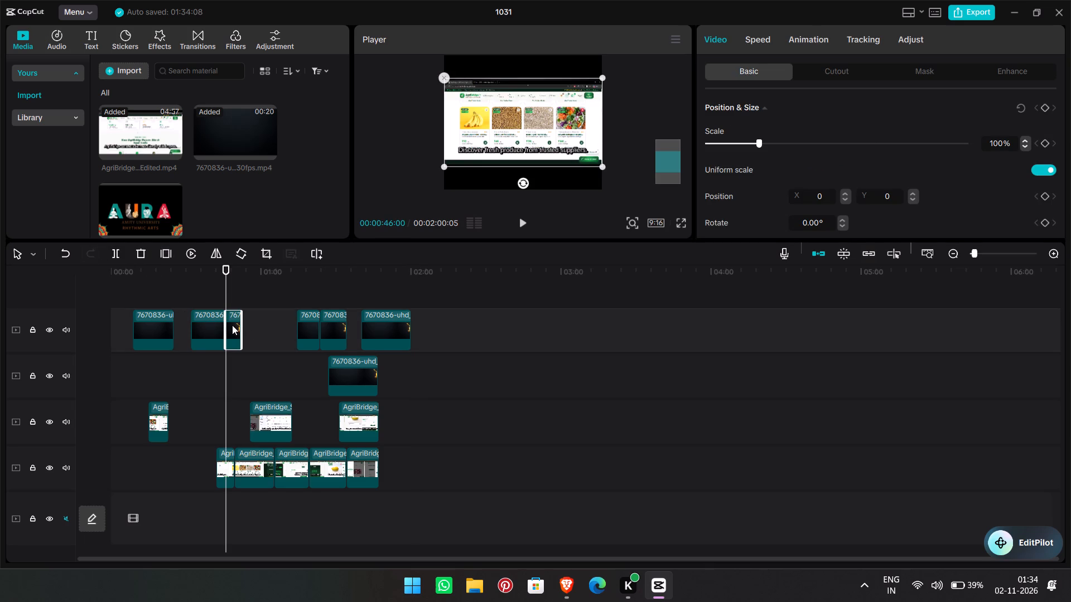
click(232, 325)
key(Delete)
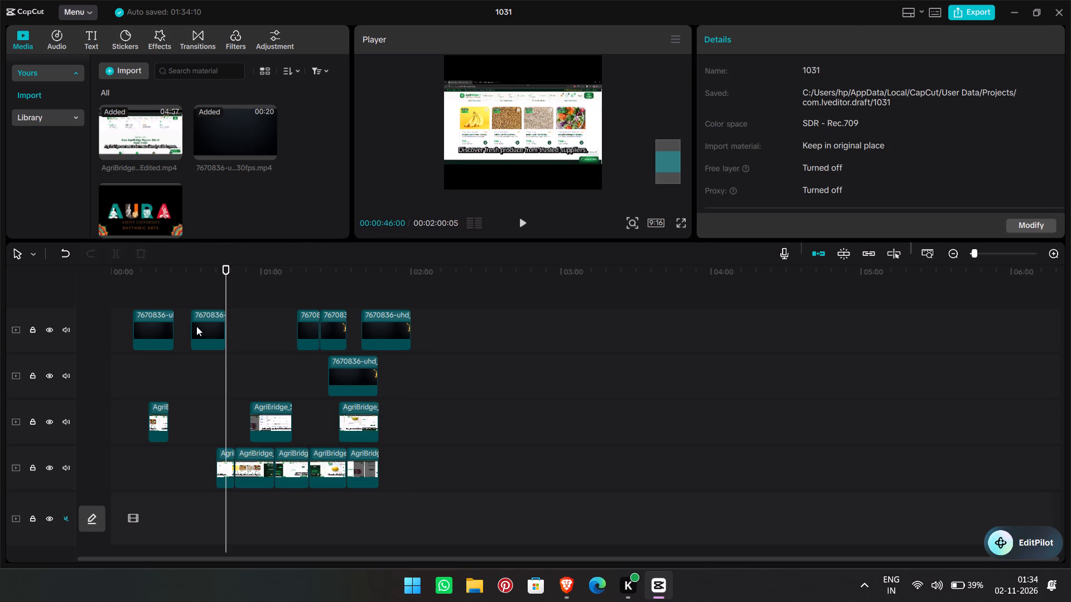
Move the top track's first 7670836 clip onto the second track, above the AgriBridge clip near 00:00:55, and its second into the third track's AgriBridge gap.
click(156, 323)
drag(156, 323, 337, 370)
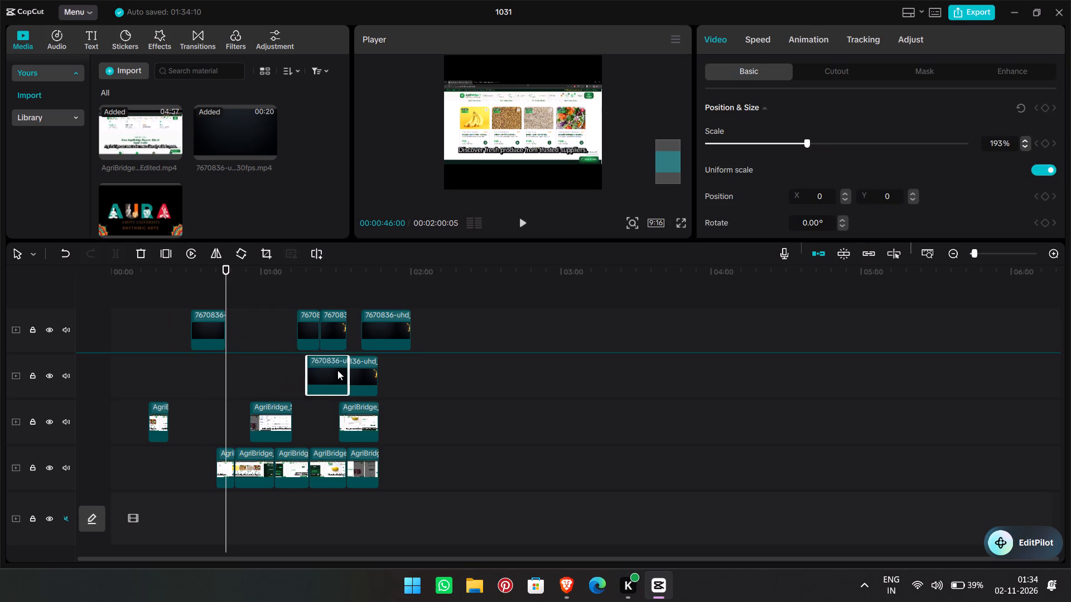
drag(337, 370, 273, 371)
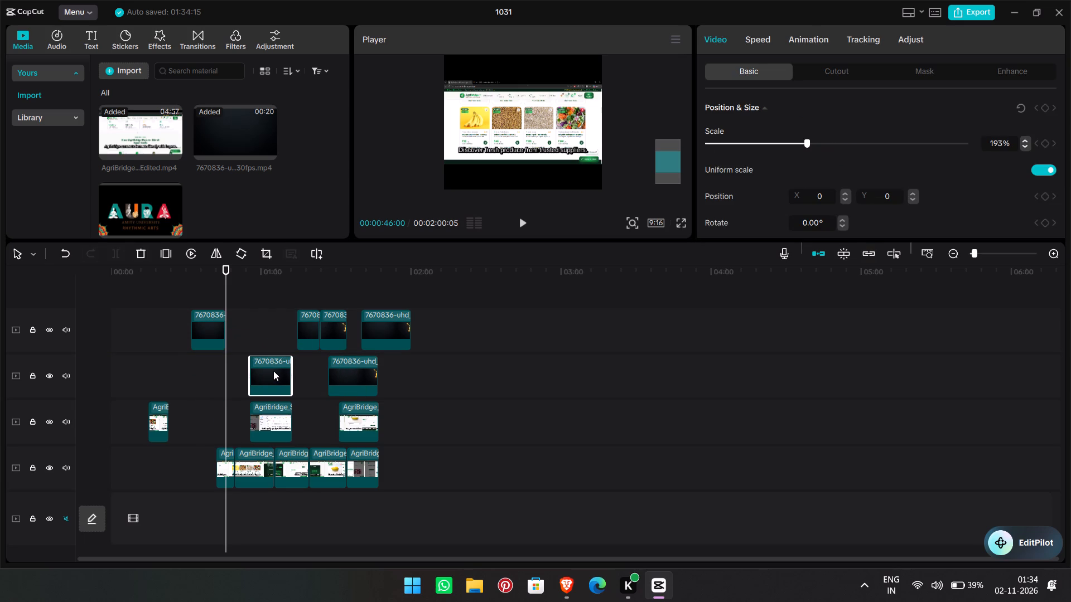
drag(211, 333, 318, 422)
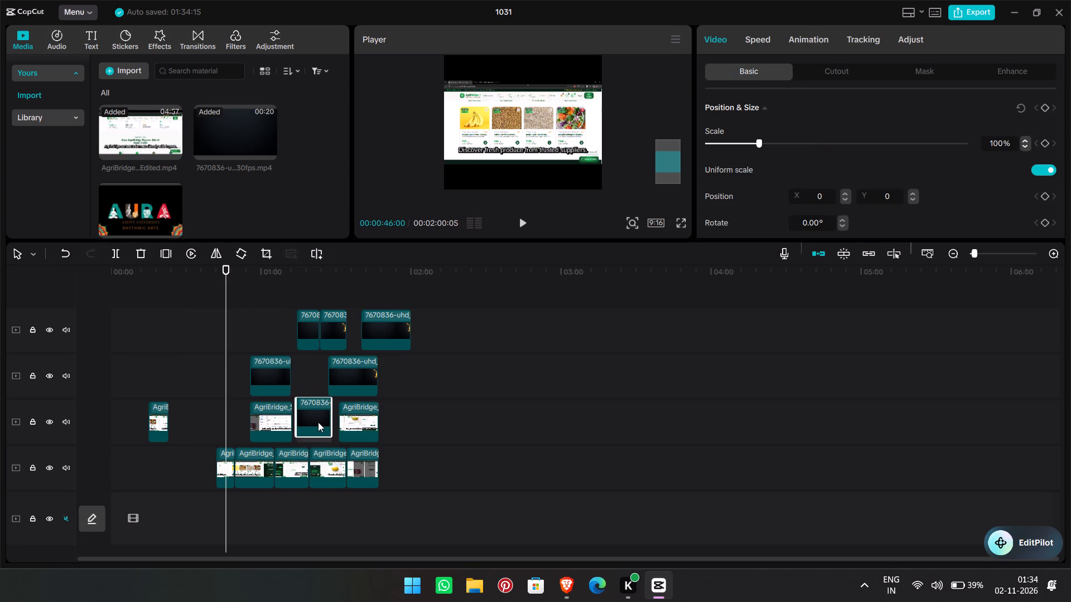
drag(318, 422, 318, 423)
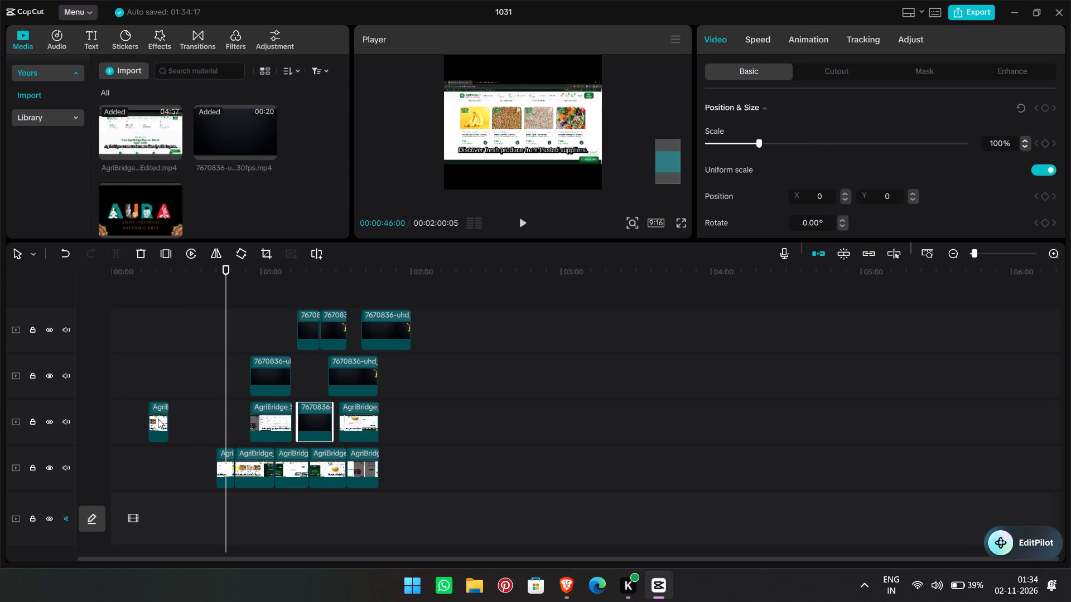
Move the first AgriBridge clips of the third and fourth overlay tracks onto the second track, before and after its last 7670836 clip.
drag(158, 419, 308, 377)
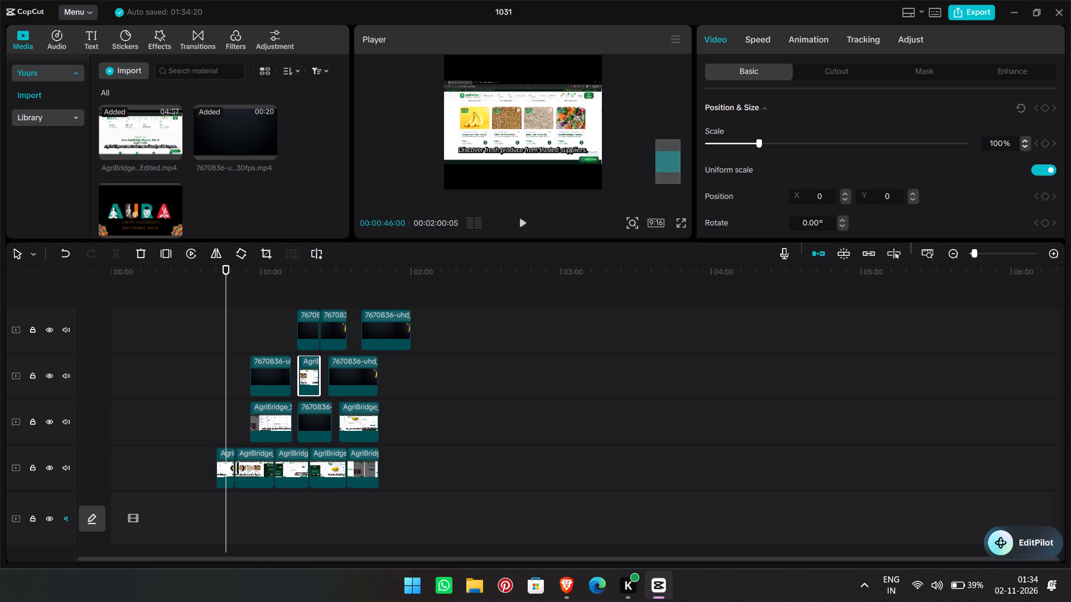
drag(225, 474, 438, 389)
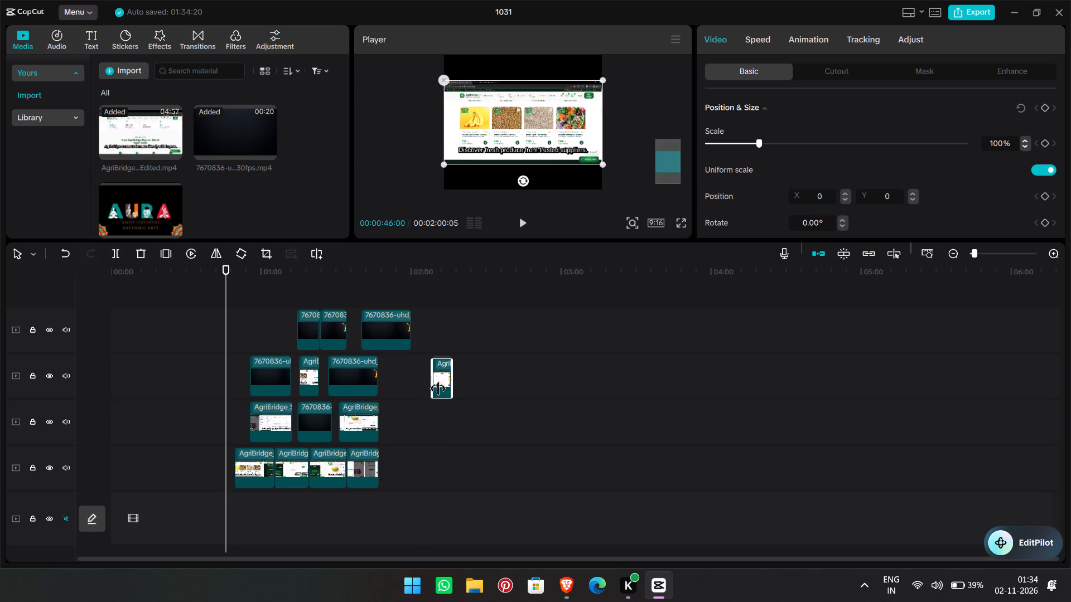
drag(438, 389, 397, 385)
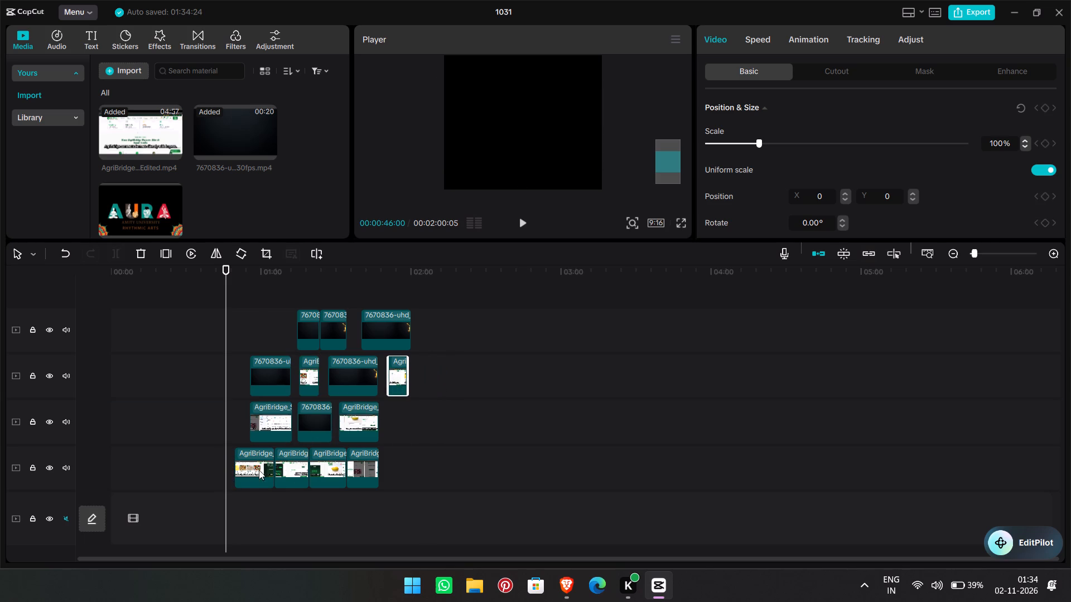
Shift the fourth overlay track's first AgriBridge clip slightly earlier, leaving a short gap before the following clip.
drag(251, 468, 407, 425)
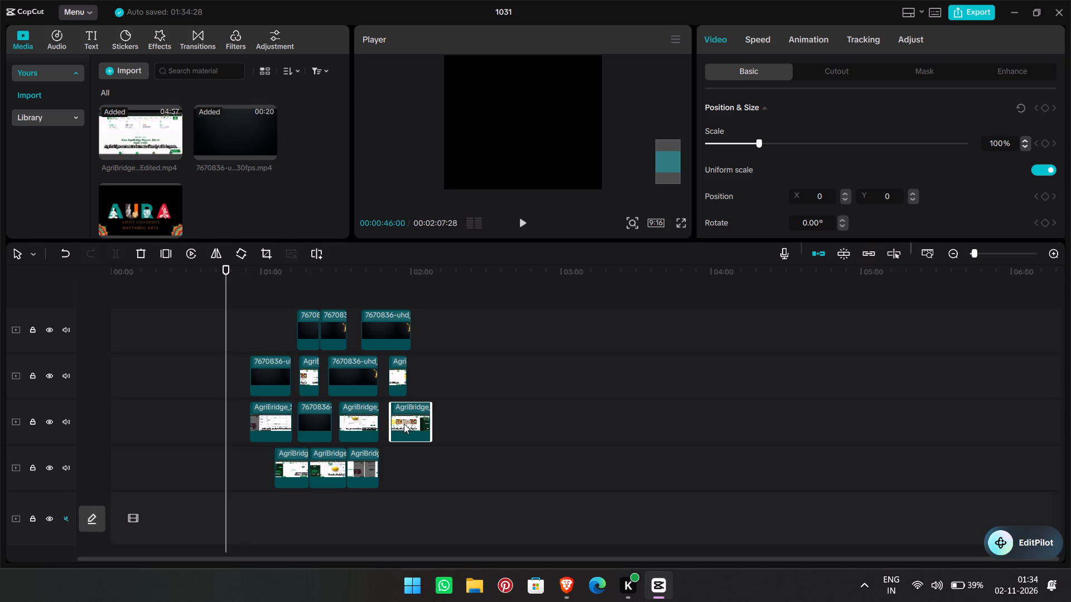
click(404, 424)
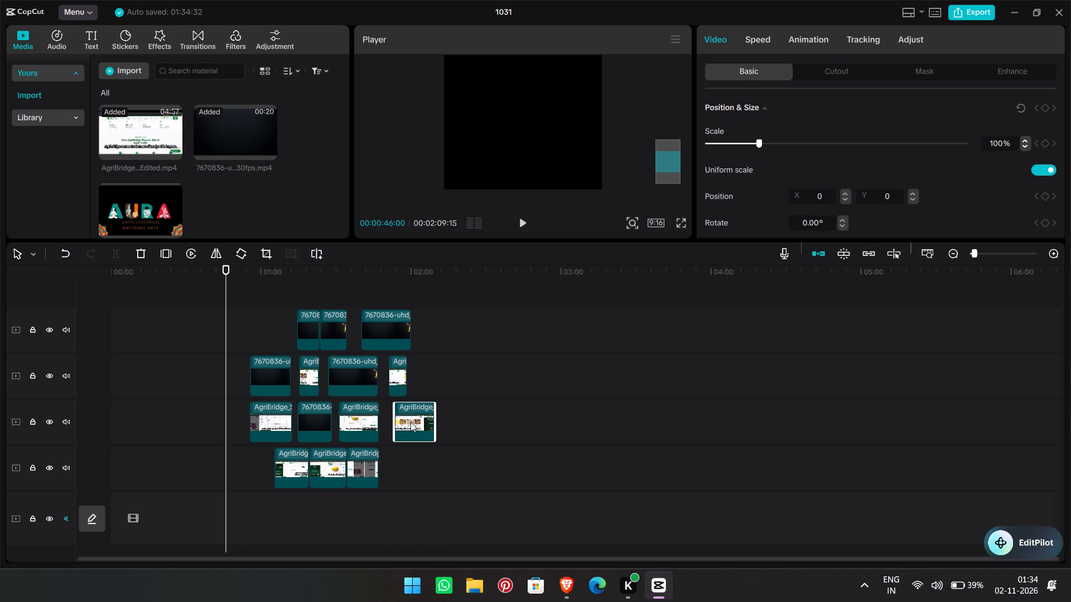
drag(411, 422, 246, 473)
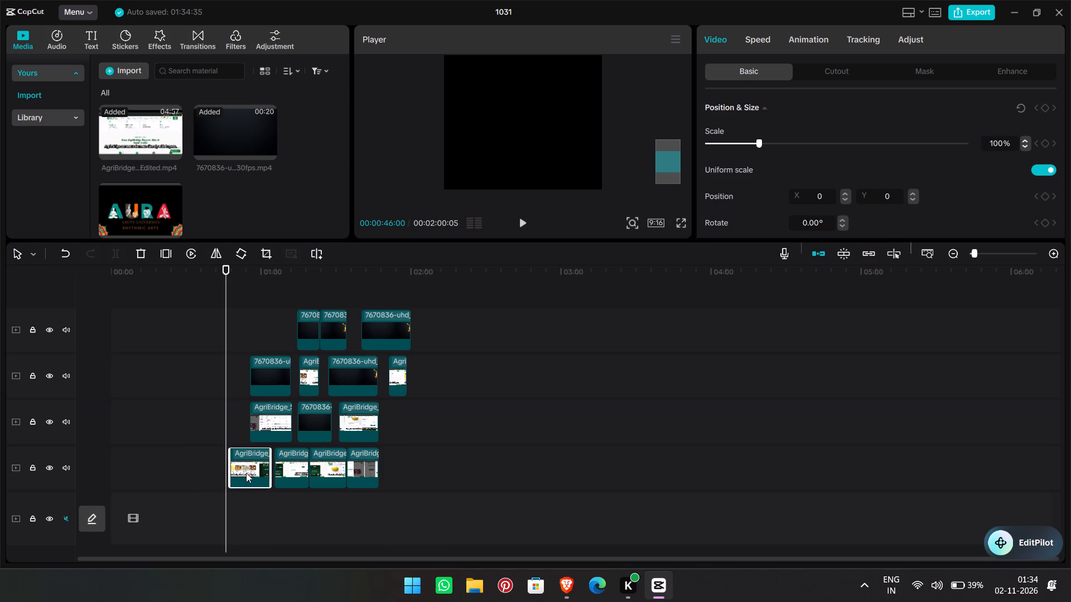
Split the fourth track's first AgriBridge clip at 00:00:55:25 and move the front piece to the end of the third overlay track.
click(244, 436)
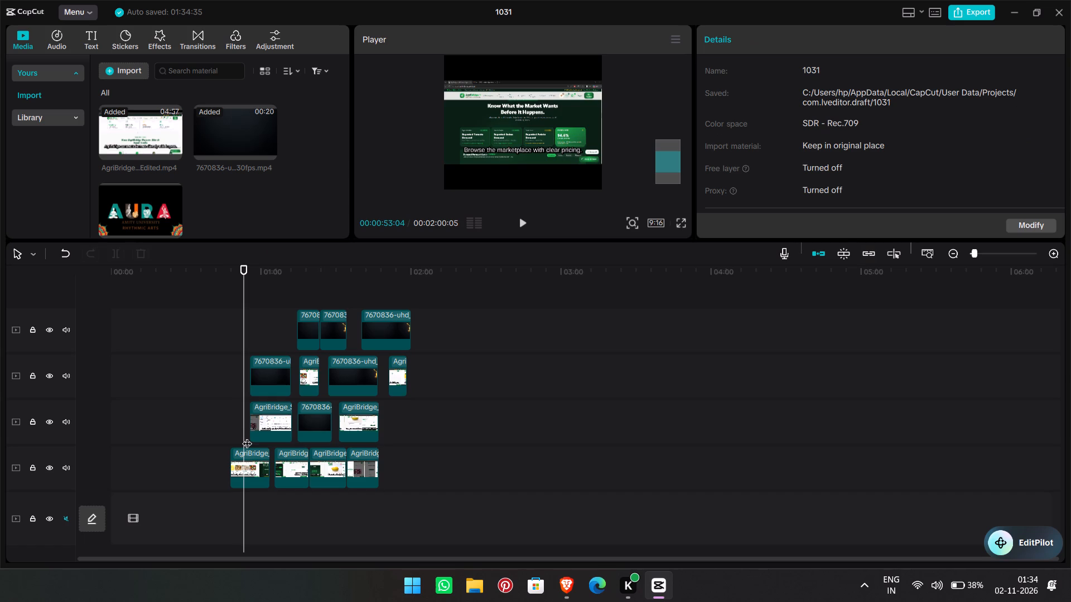
click(247, 437)
drag(244, 438, 250, 435)
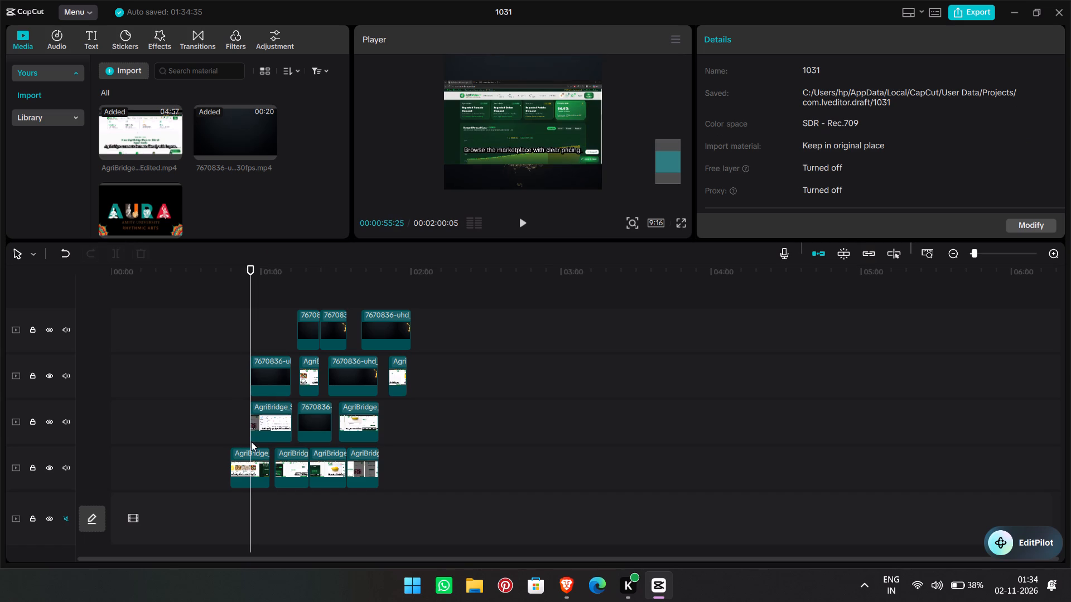
click(242, 458)
click(113, 248)
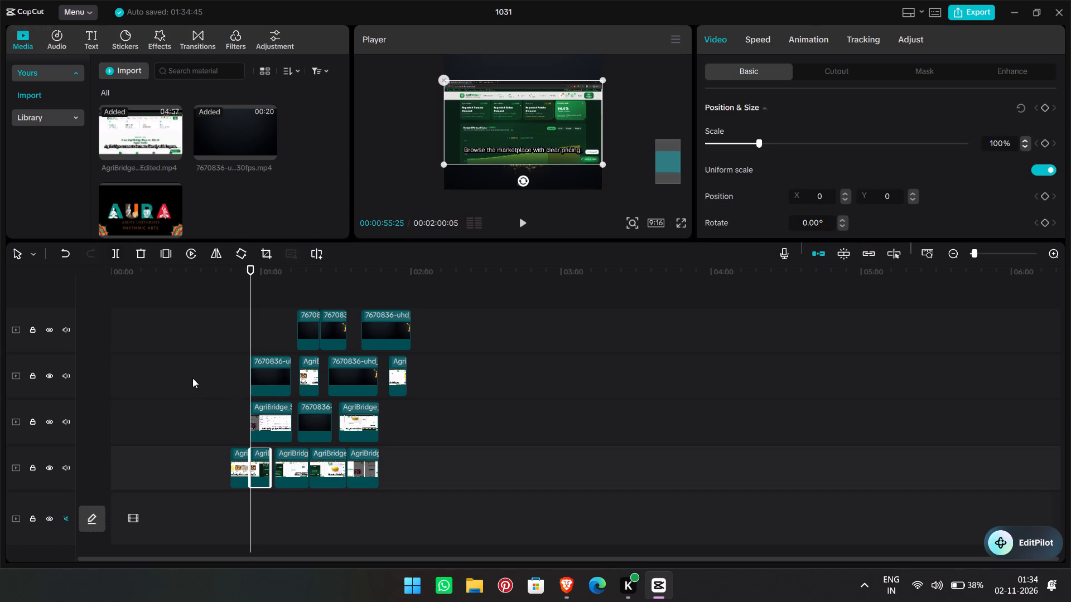
drag(237, 459, 383, 428)
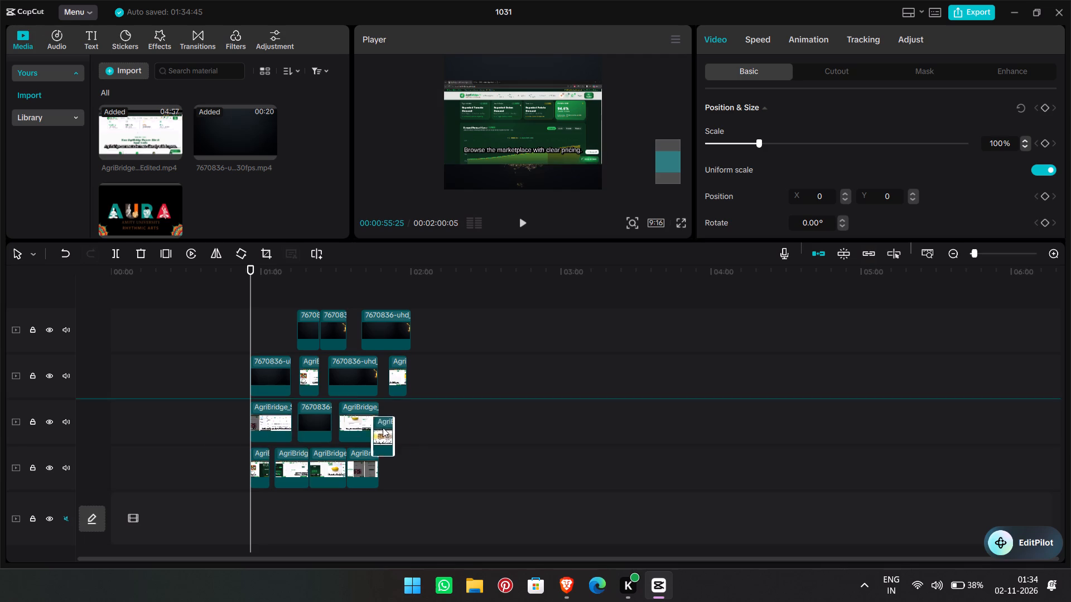
drag(383, 428, 396, 425)
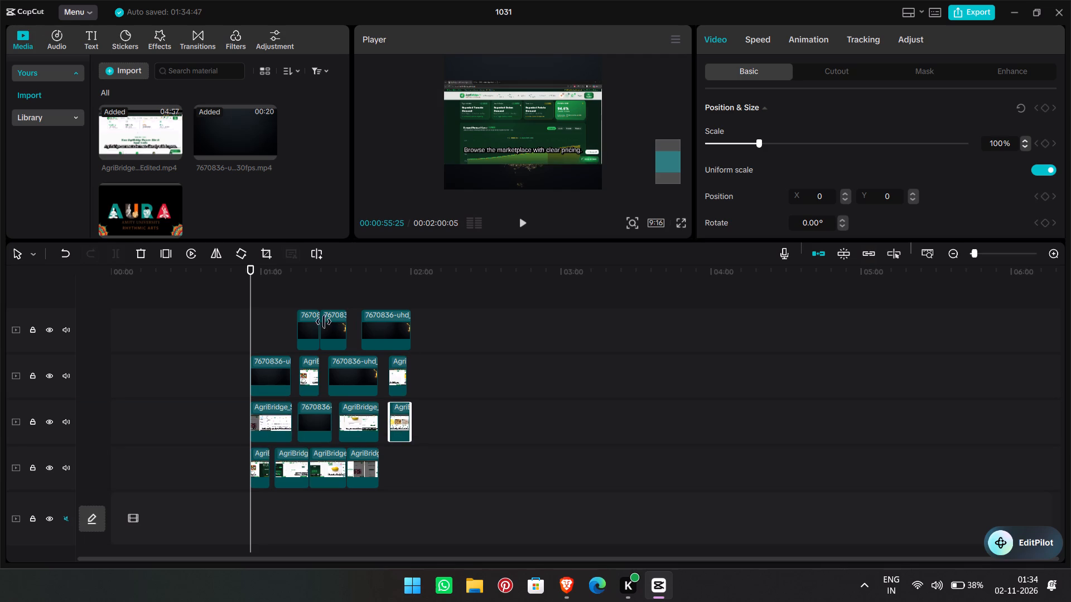
Move the top track's first 7670836 piece to the fourth overlay track, just after its last AgriBridge clip.
drag(311, 322, 398, 459)
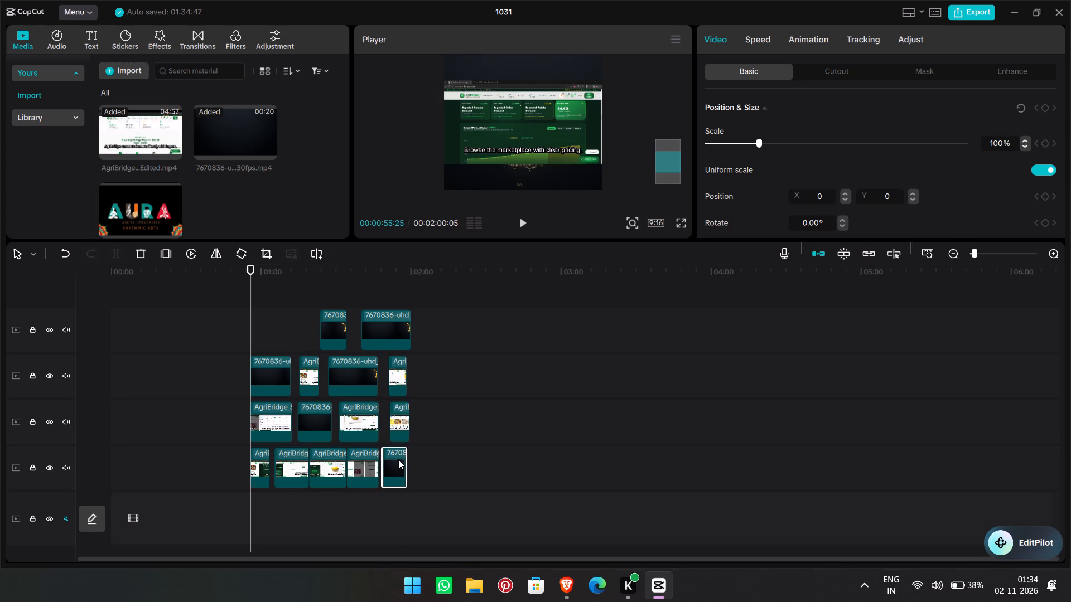
drag(398, 459, 399, 459)
click(443, 470)
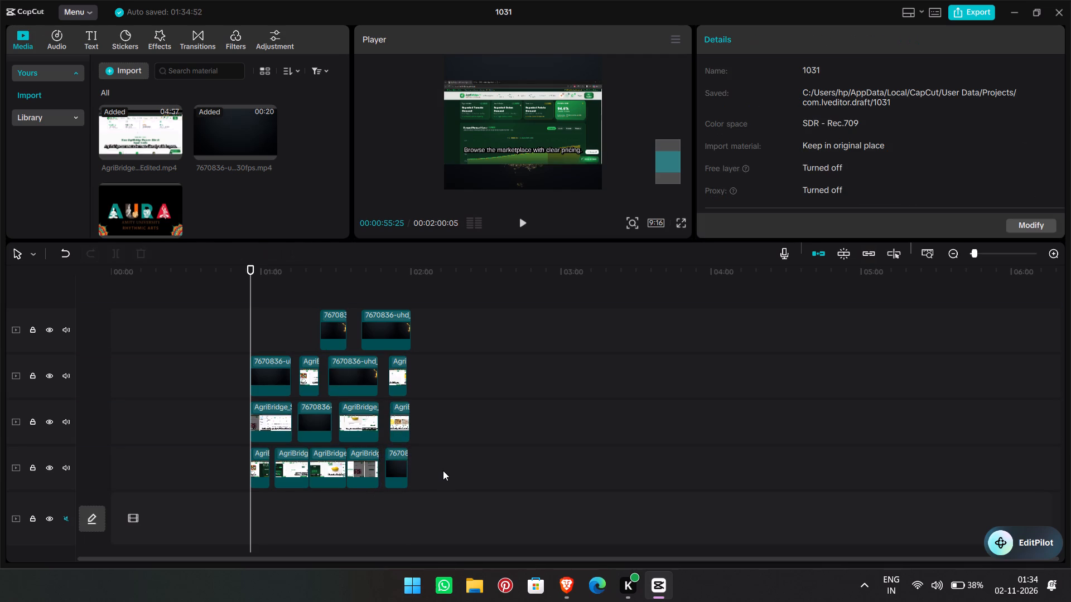
Move the top track's remaining short 7670836 clip earlier, near the start of the second track's first clip.
click(331, 313)
drag(331, 313, 301, 318)
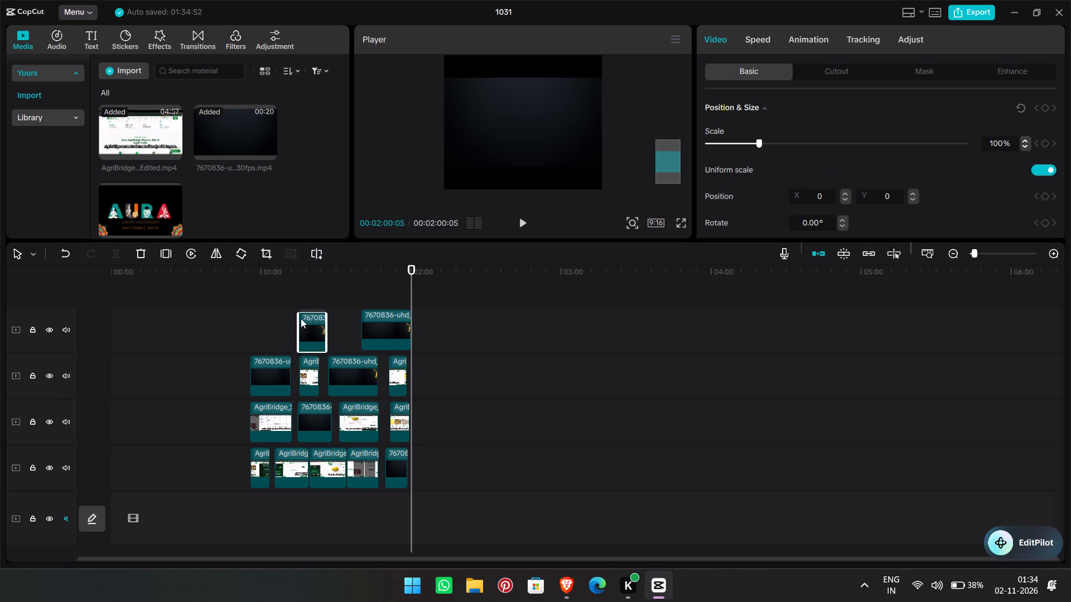
drag(301, 318, 266, 313)
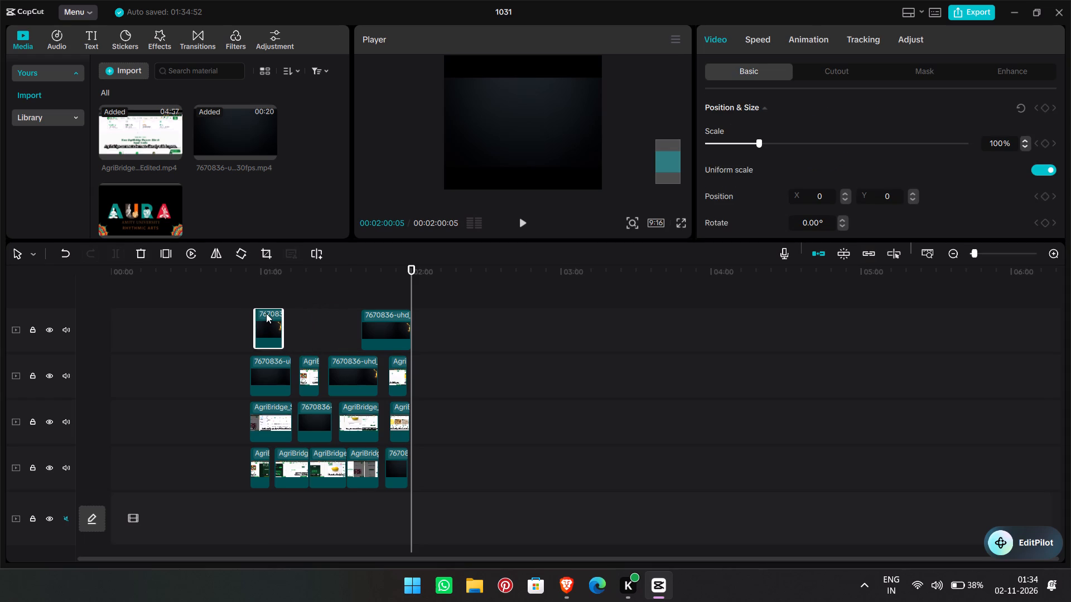
drag(266, 313, 264, 313)
Select all clips on the four overlay tracks and move them together to the start of the timeline.
drag(239, 318, 243, 328)
drag(243, 328, 210, 312)
drag(210, 312, 355, 409)
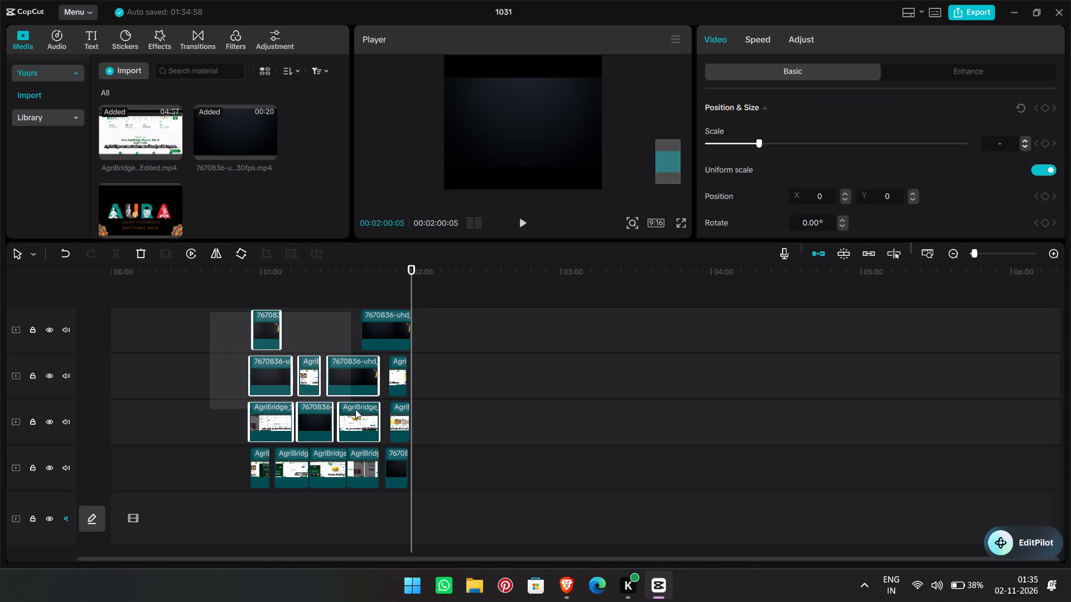
drag(355, 409, 445, 478)
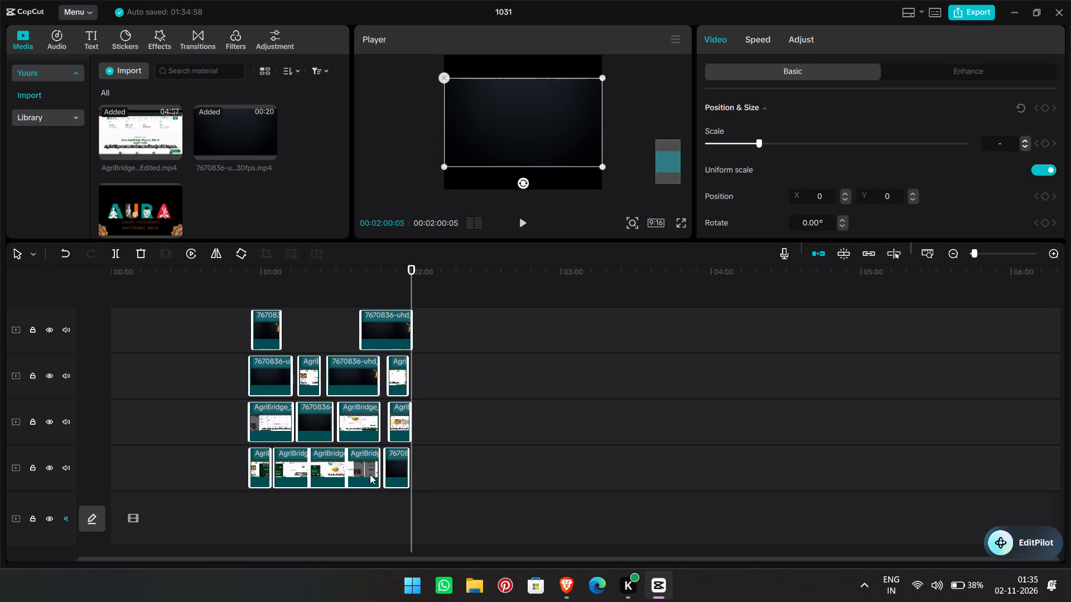
drag(359, 474, 339, 475)
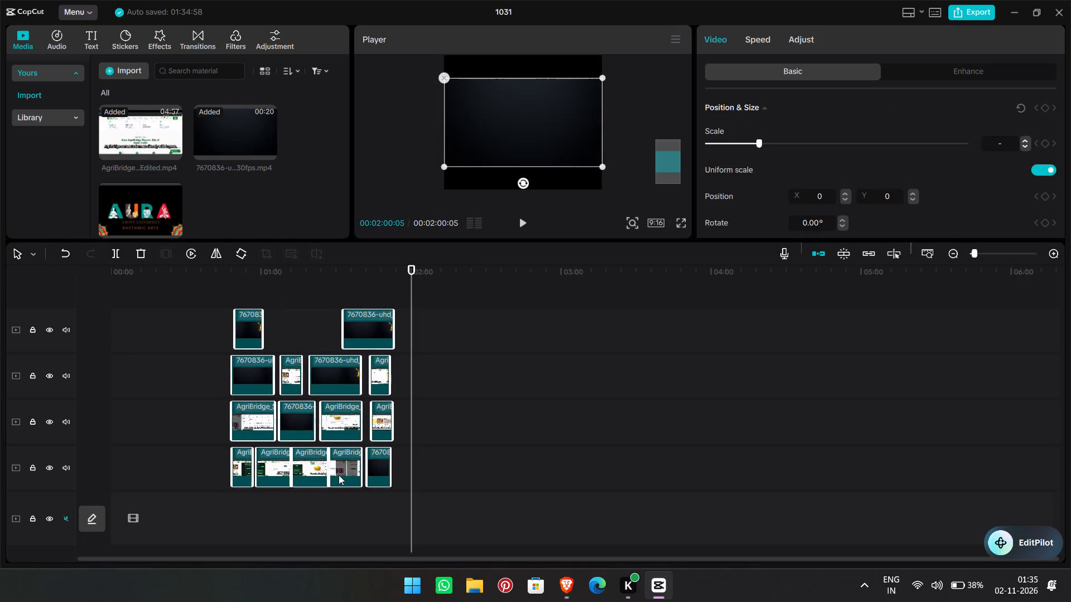
drag(339, 475, 175, 478)
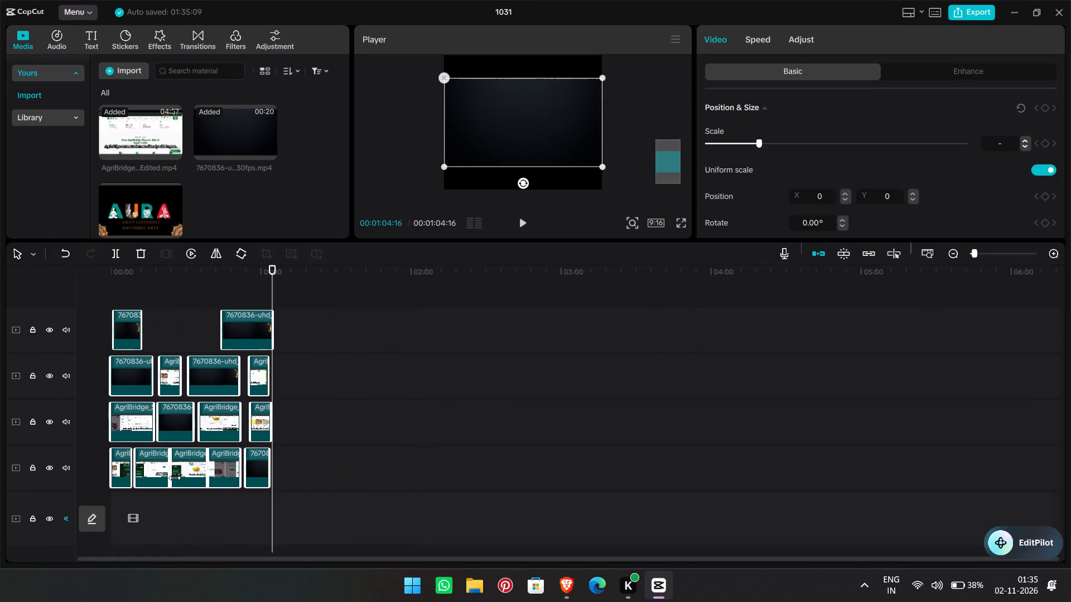
Play the rearranged sequence from 00:00:03:12 to review it.
click(200, 299)
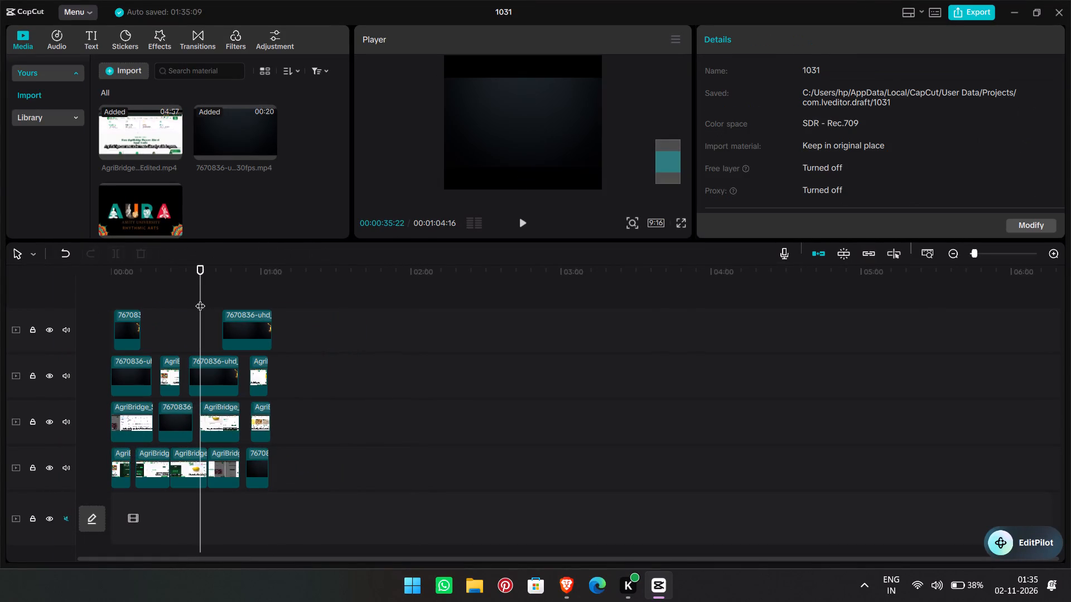
click(166, 298)
click(119, 294)
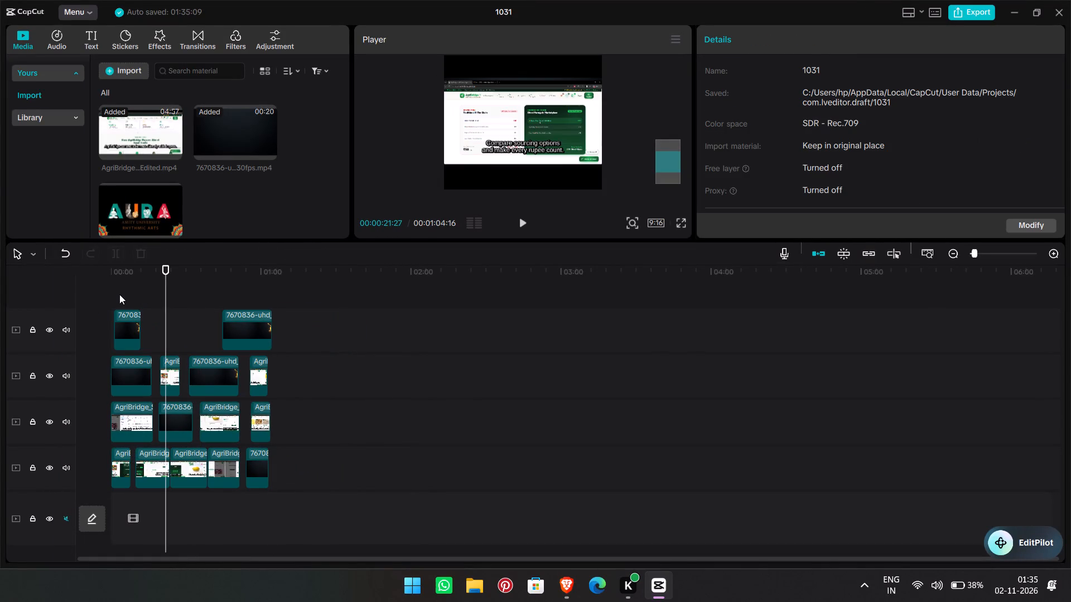
click(517, 224)
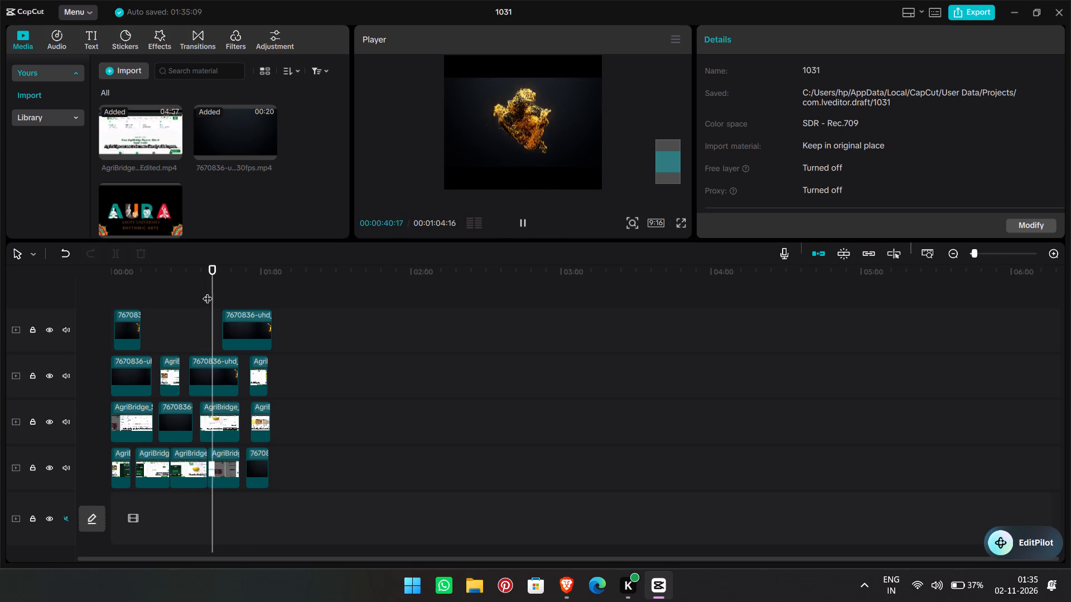
Scrub the sequence between about 00:00:30 and 00:00:38 to review the overlapping clips.
click(188, 279)
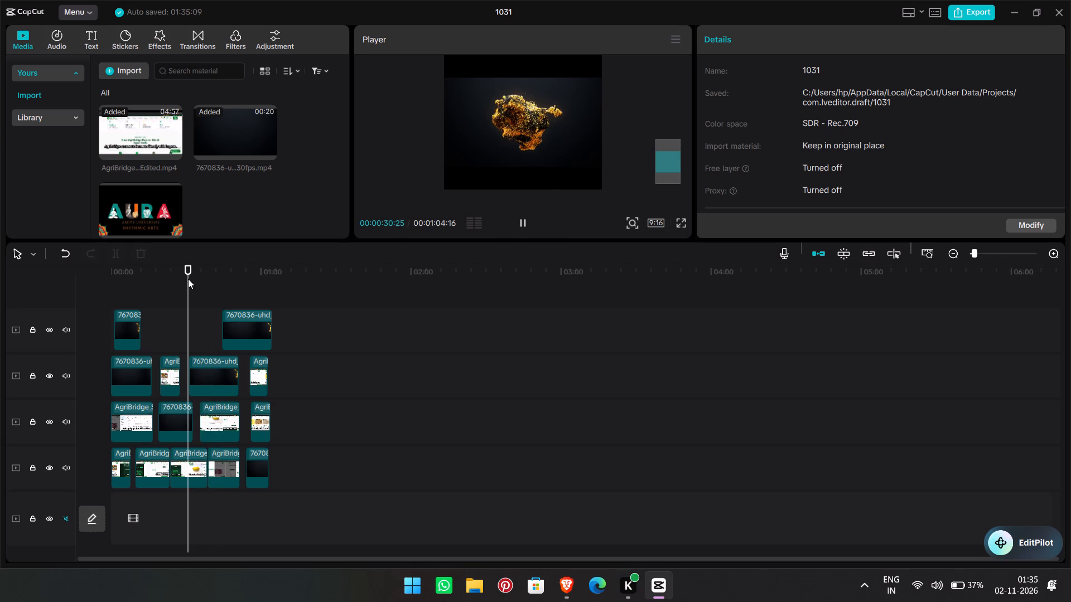
drag(188, 279, 205, 278)
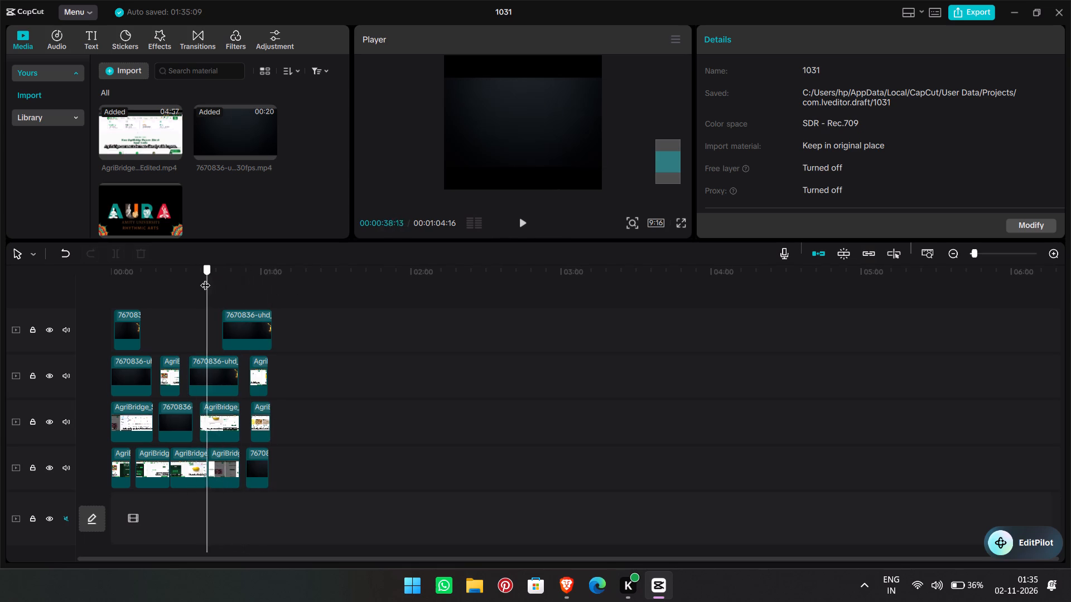
drag(205, 278, 197, 275)
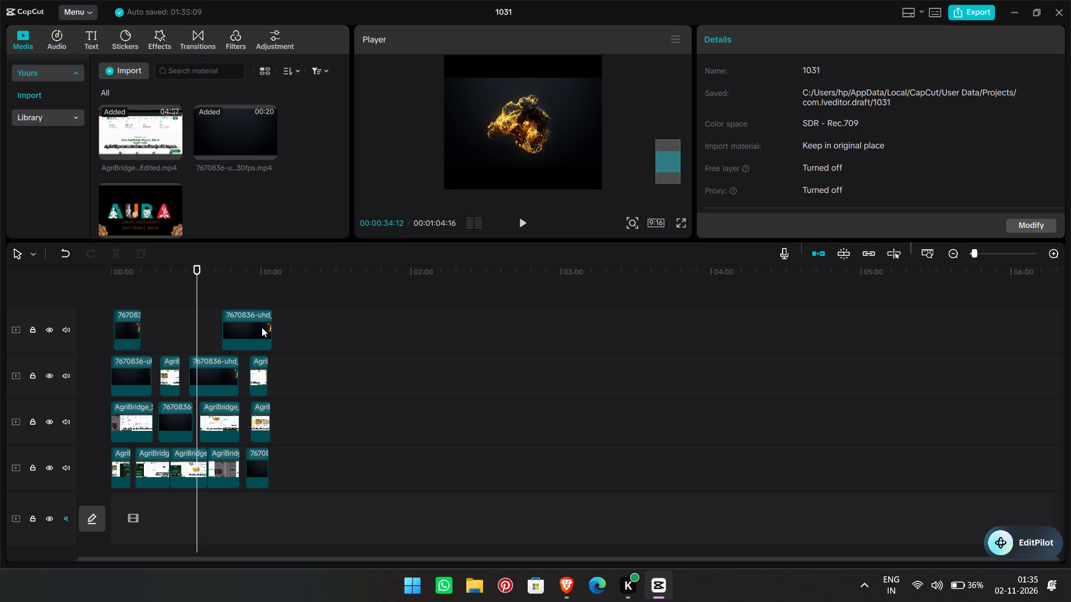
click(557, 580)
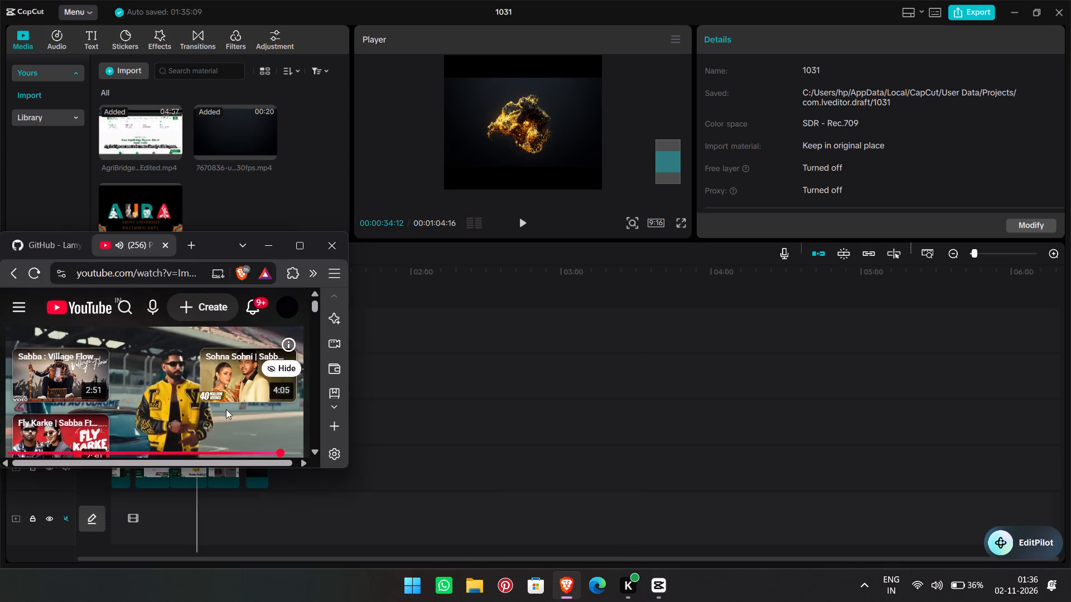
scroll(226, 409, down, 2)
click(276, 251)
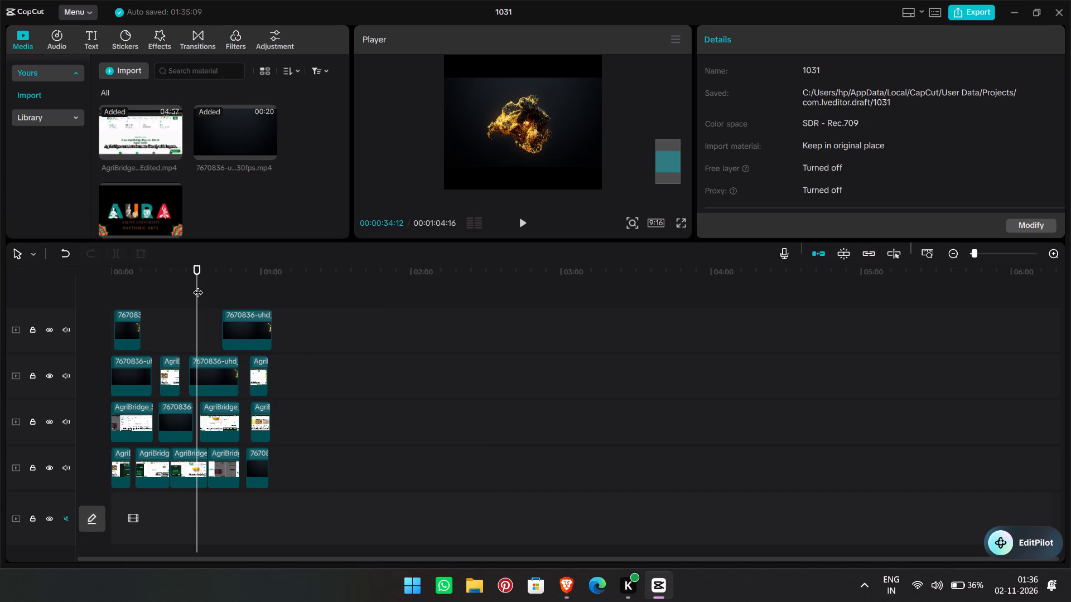
Split the last clip on each of the four overlay tracks at 00:01:02:22.
drag(198, 285, 245, 308)
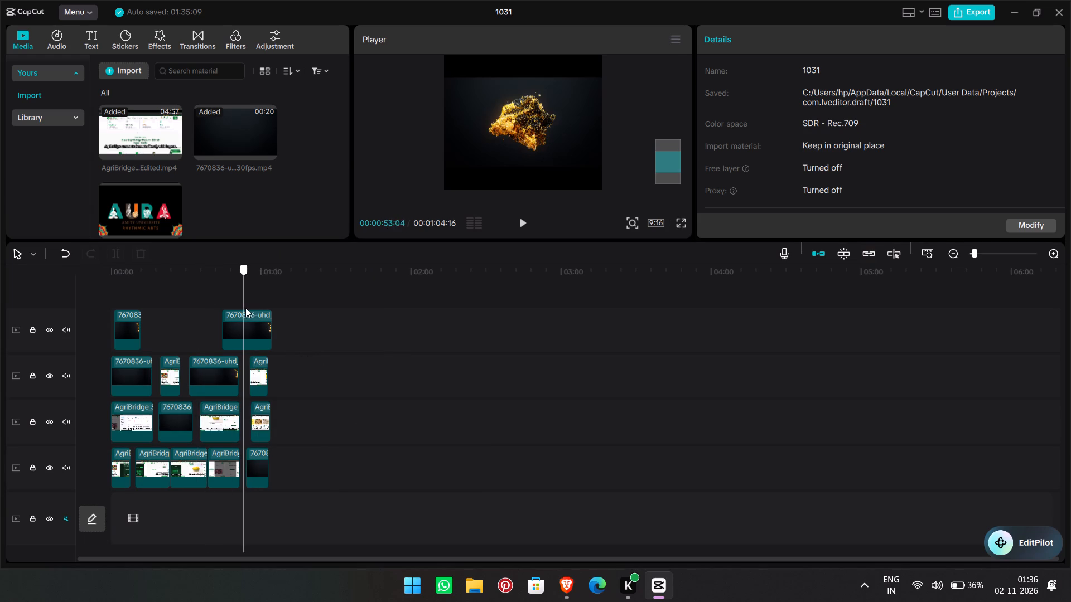
drag(245, 308, 269, 308)
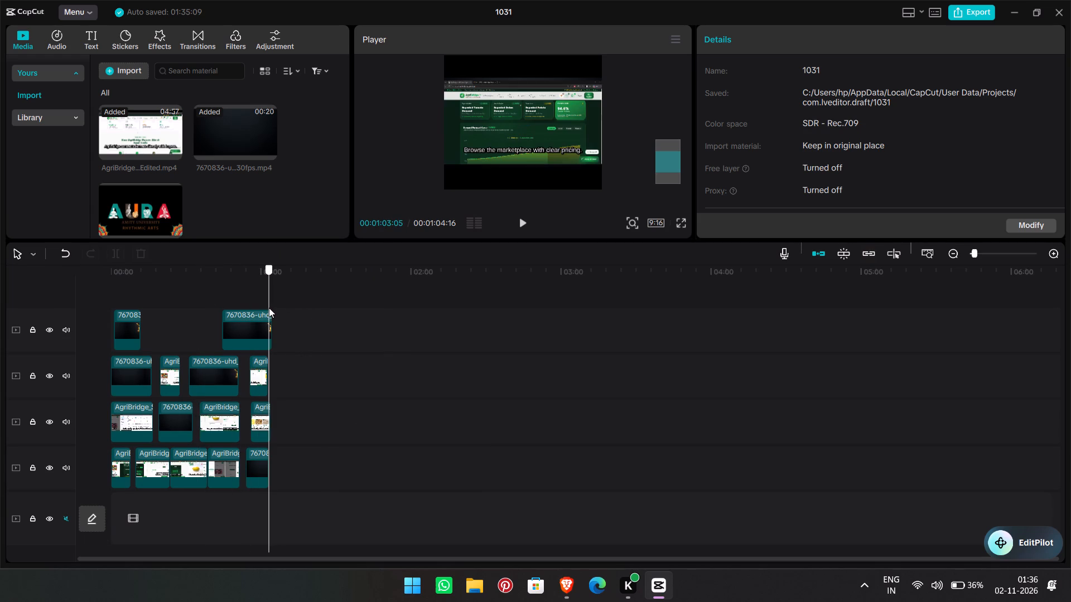
drag(269, 308, 268, 308)
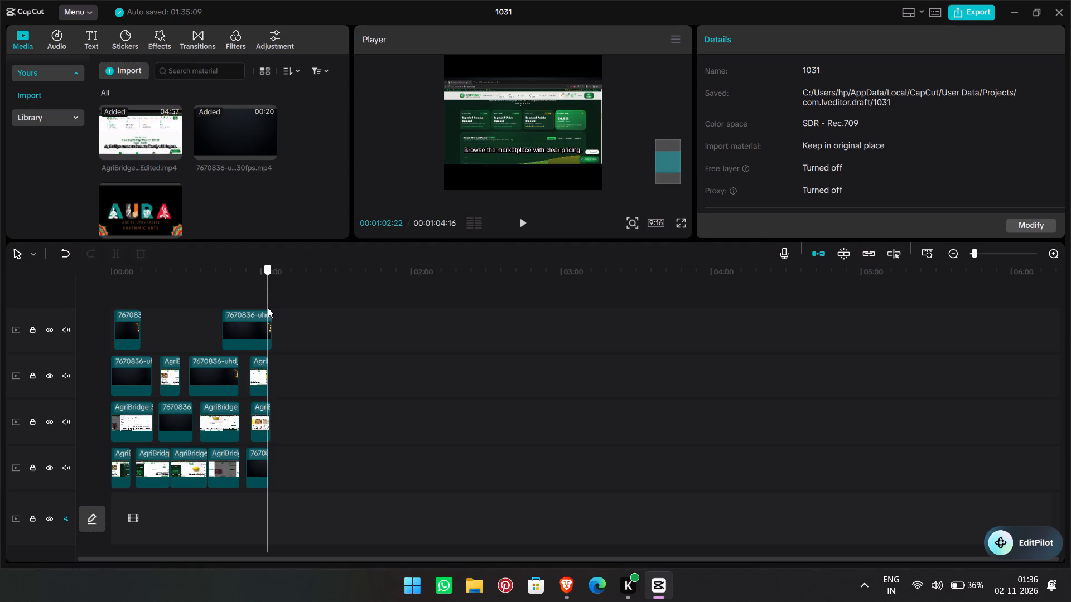
drag(268, 308, 268, 308)
drag(284, 313, 124, 479)
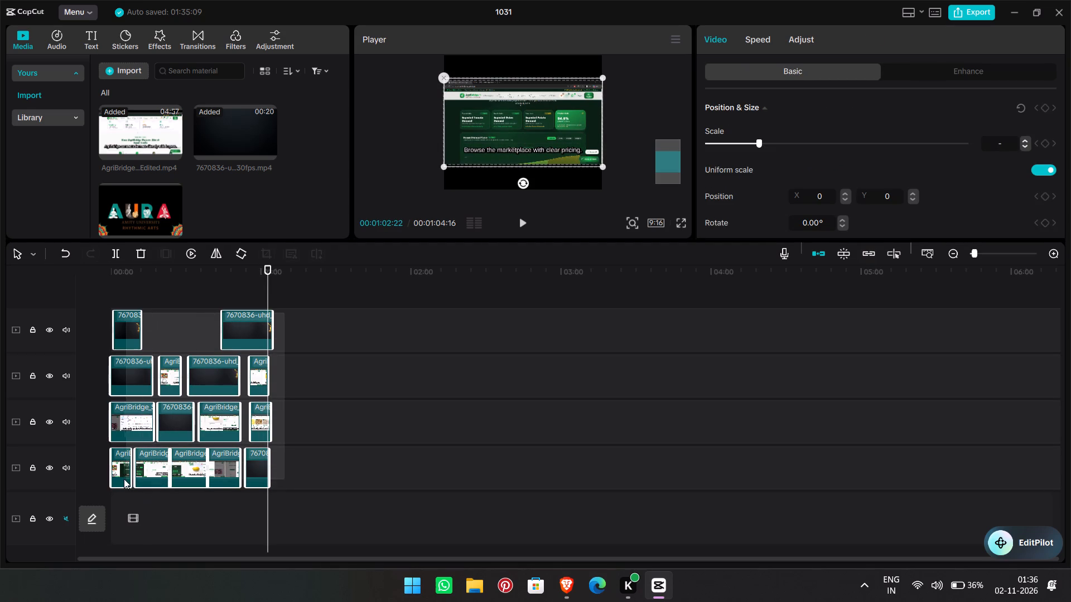
drag(124, 479, 124, 480)
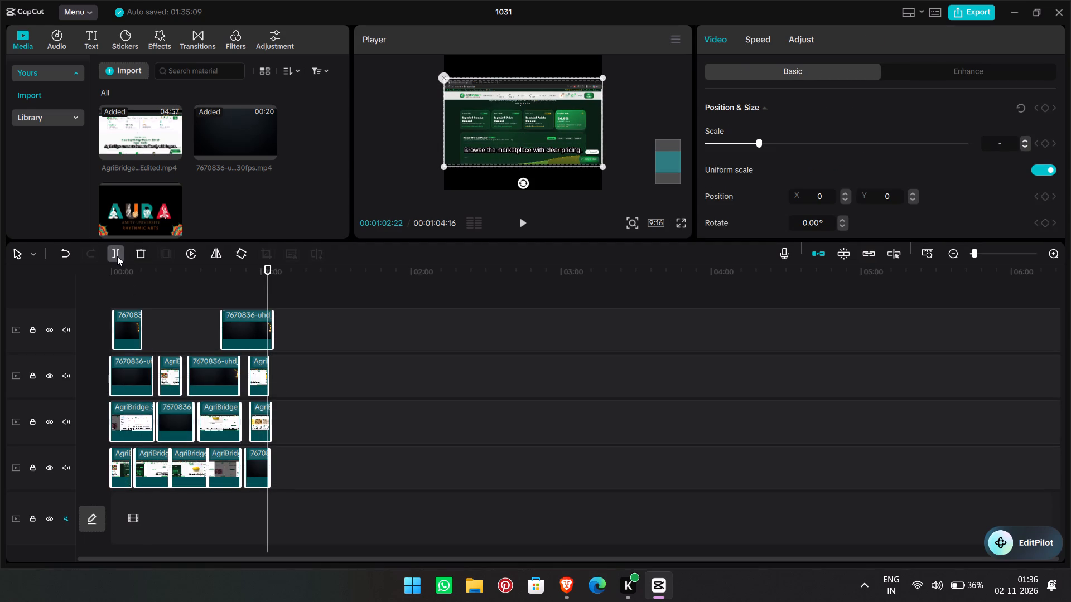
click(117, 256)
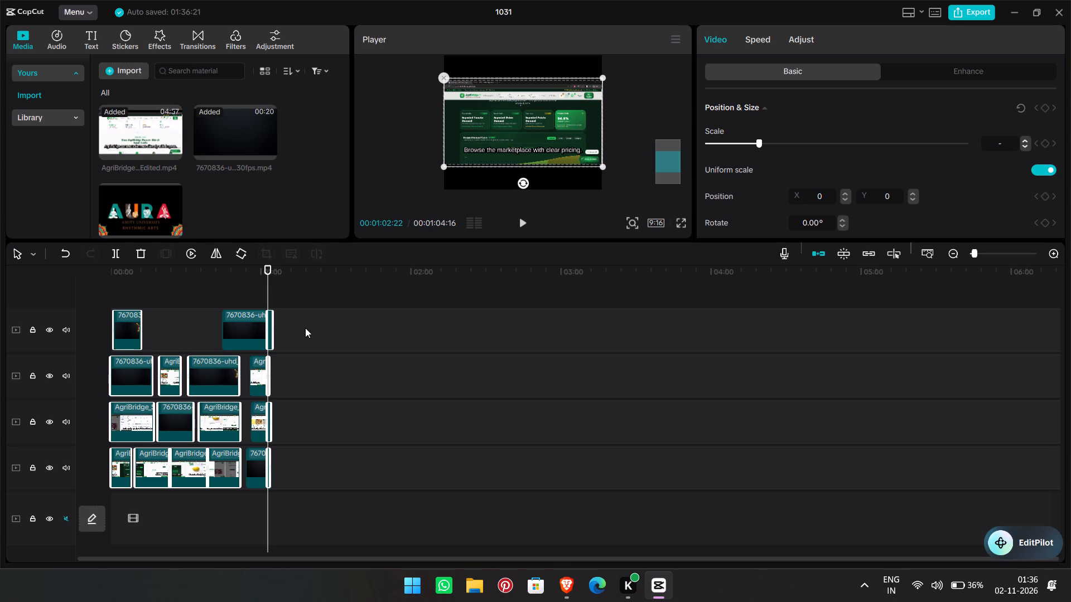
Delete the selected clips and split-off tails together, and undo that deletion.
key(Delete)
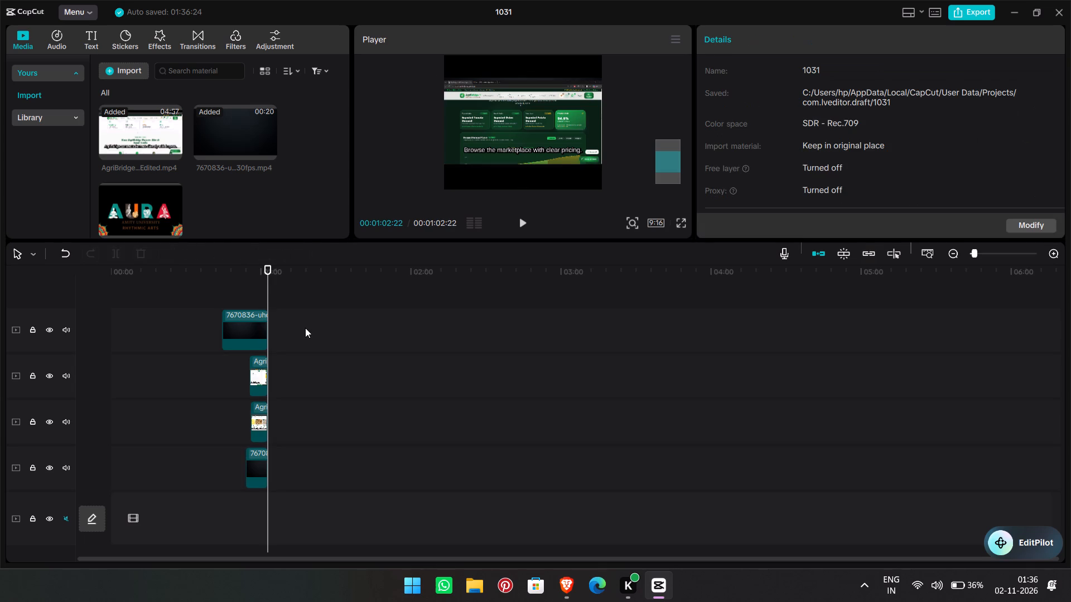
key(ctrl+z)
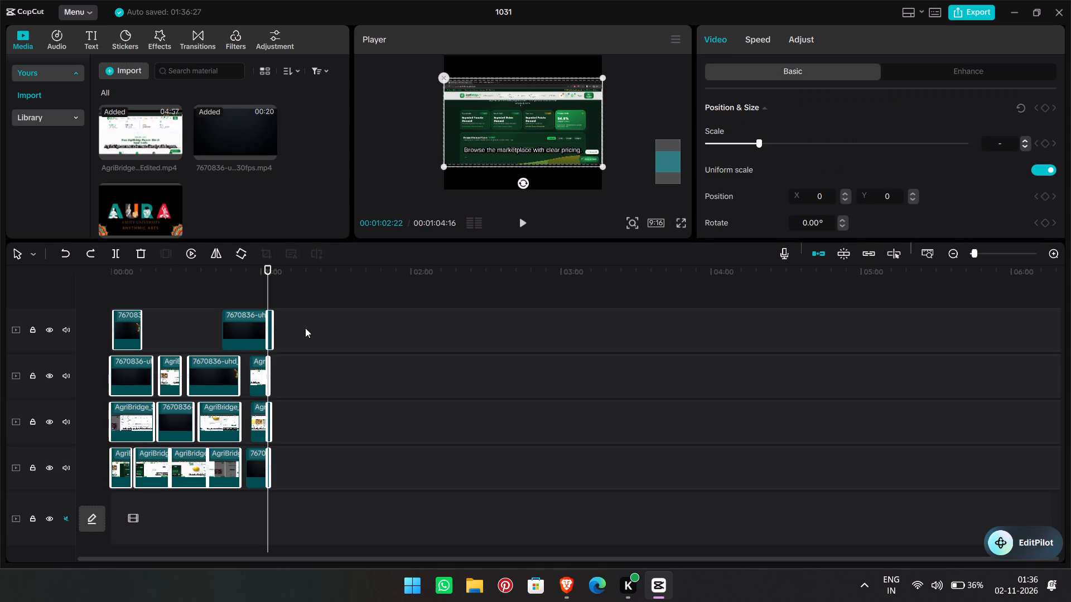
Delete only the short tail pieces after 00:01:02:22 on all four overlay tracks.
click(305, 328)
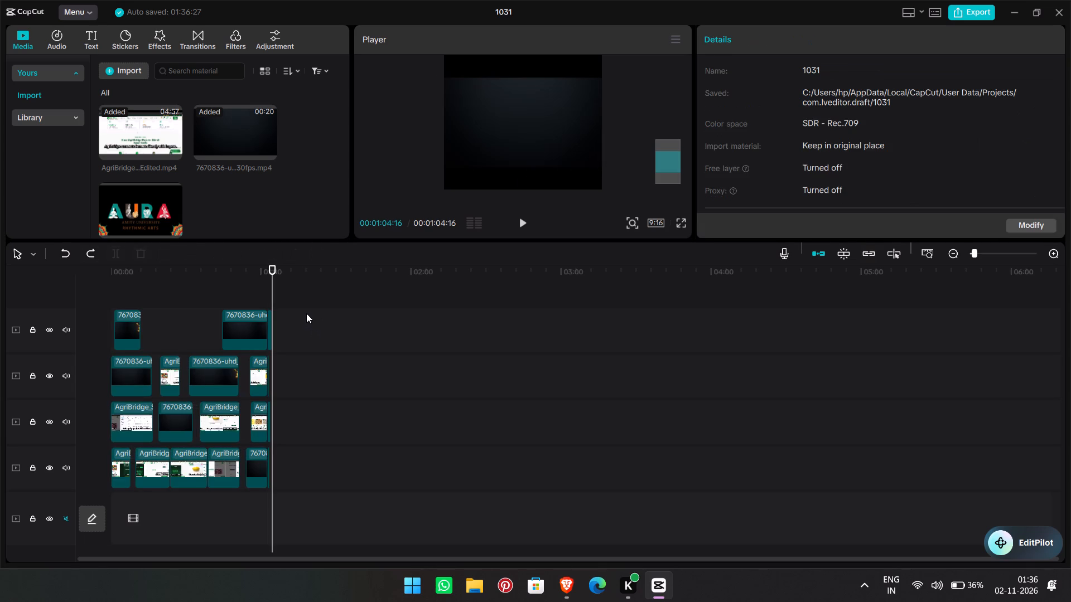
drag(306, 313, 266, 457)
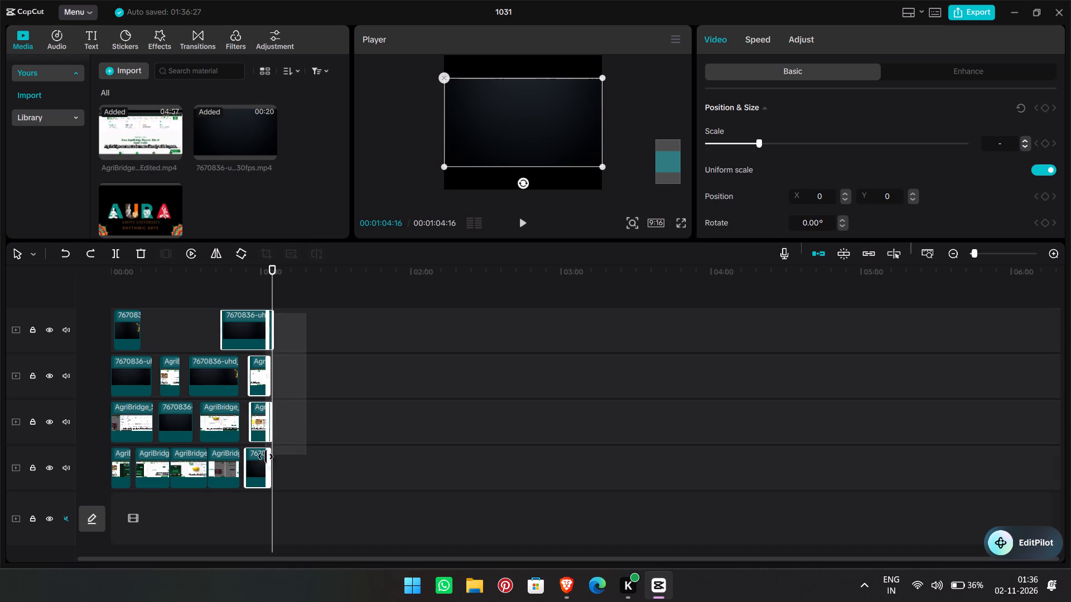
drag(266, 457, 269, 502)
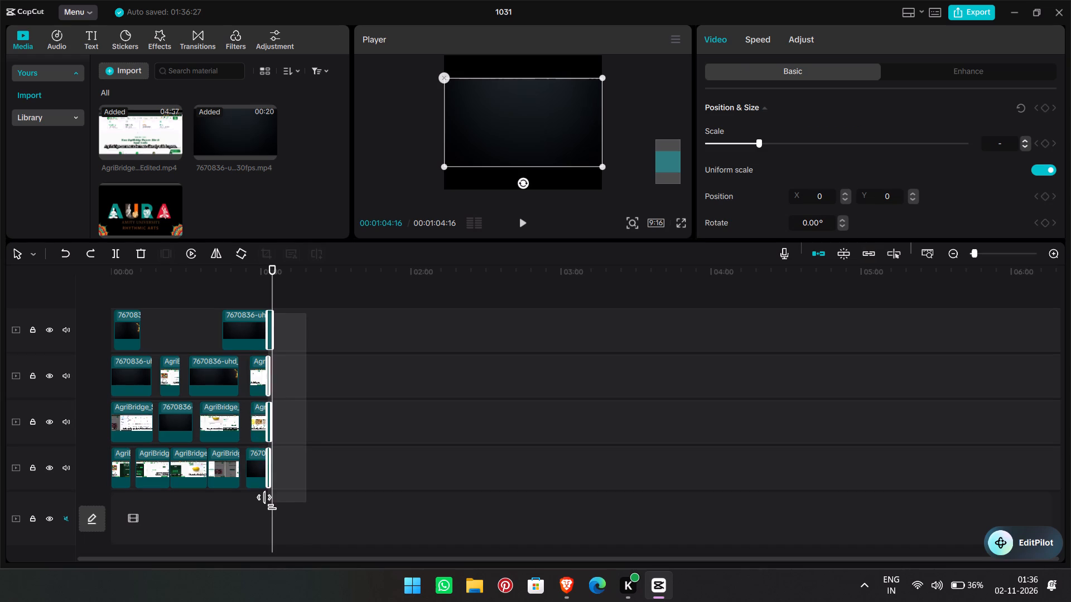
drag(269, 502, 268, 502)
key(Delete)
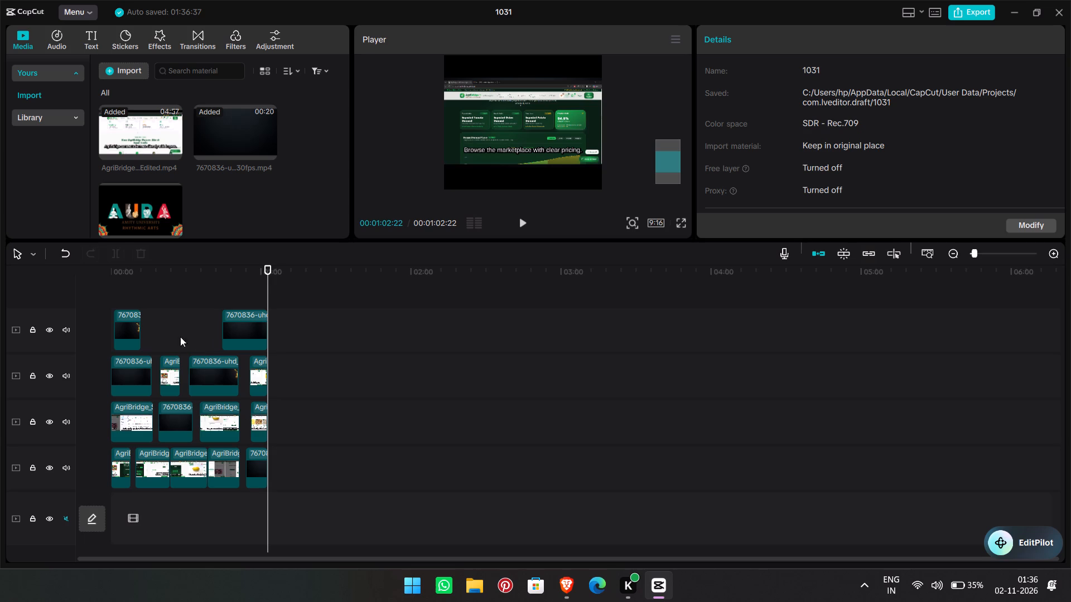
Align the first clip on each of the four overlay tracks with the start of the timeline.
drag(130, 323, 83, 324)
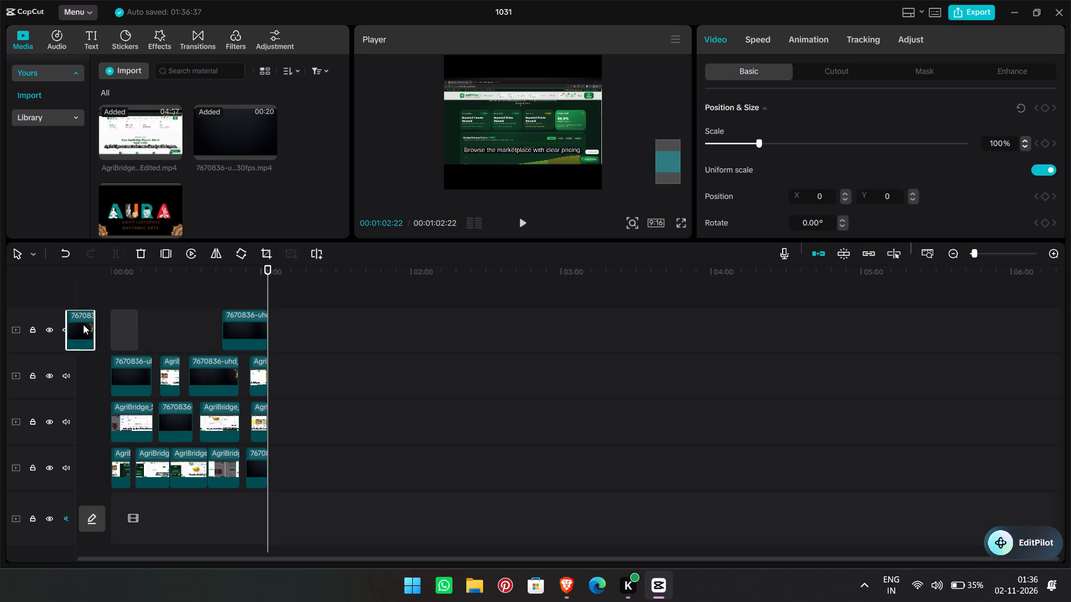
drag(121, 374, 90, 371)
click(122, 412)
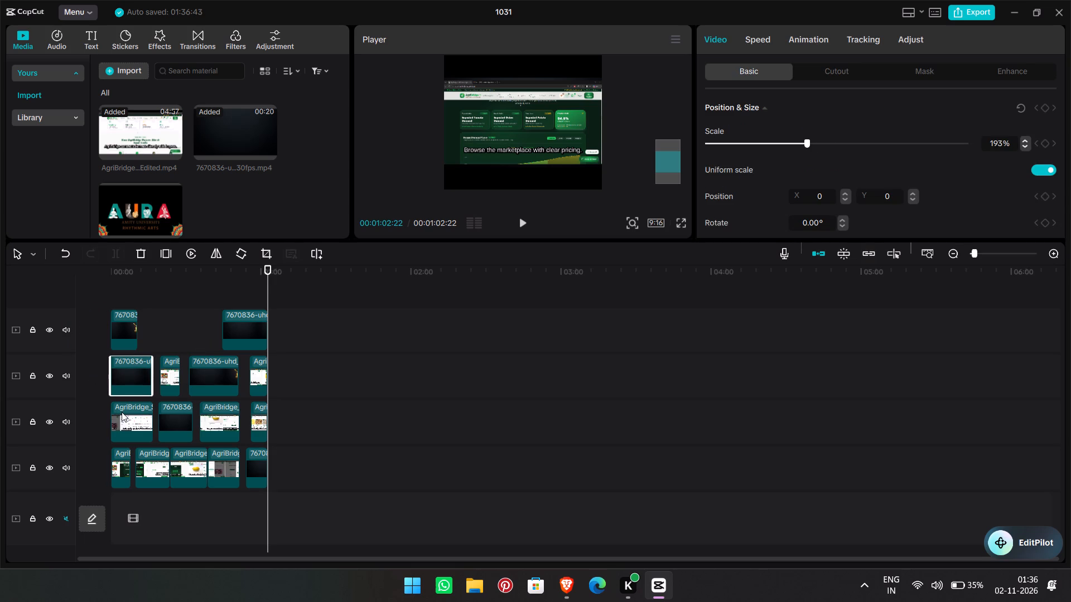
drag(122, 412, 78, 408)
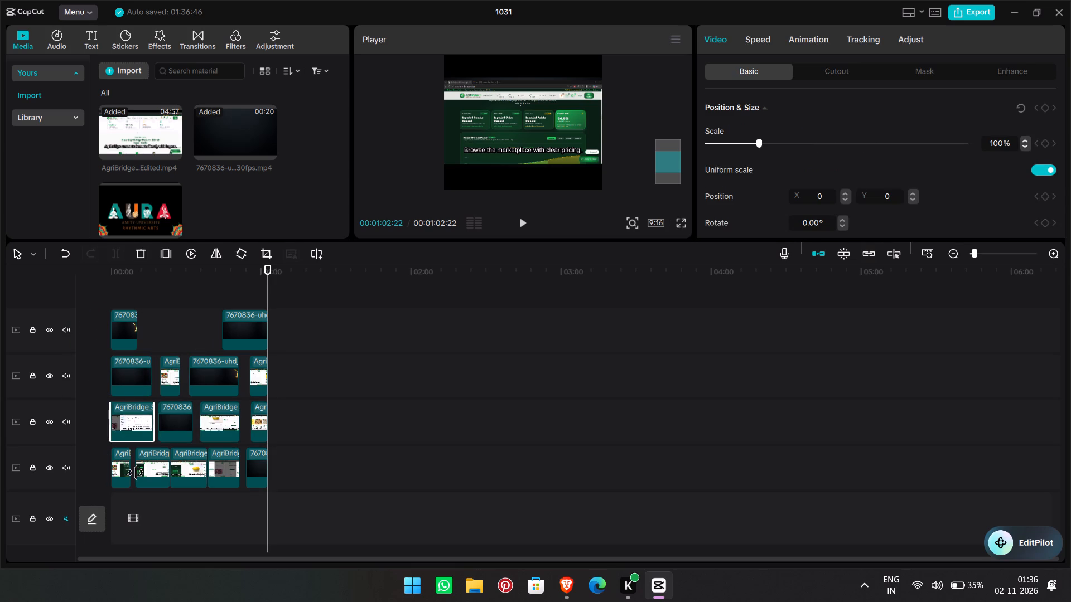
click(123, 468)
drag(123, 468, 95, 462)
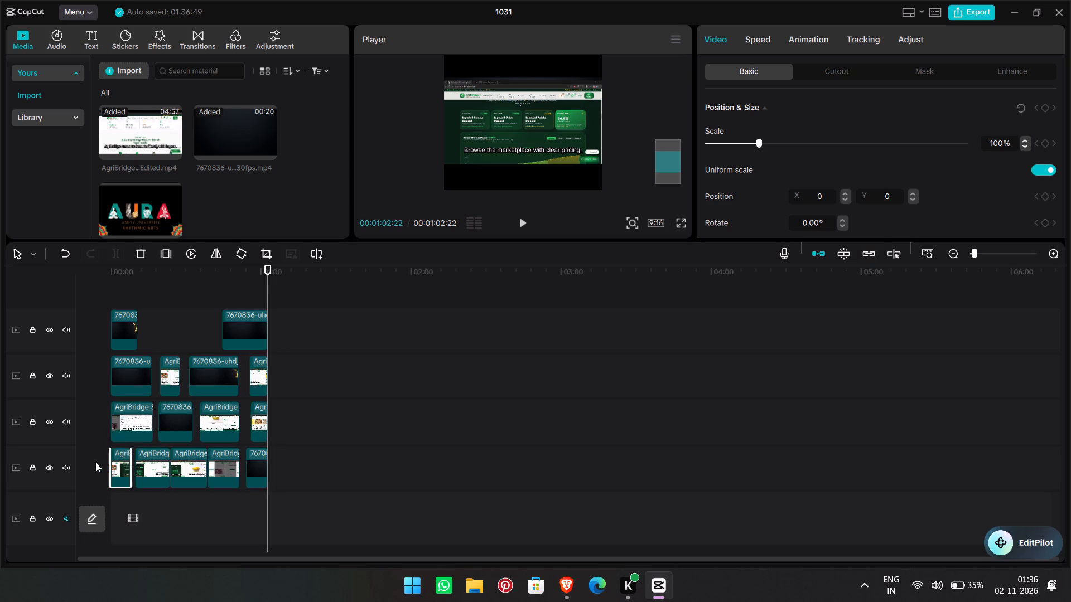
click(355, 462)
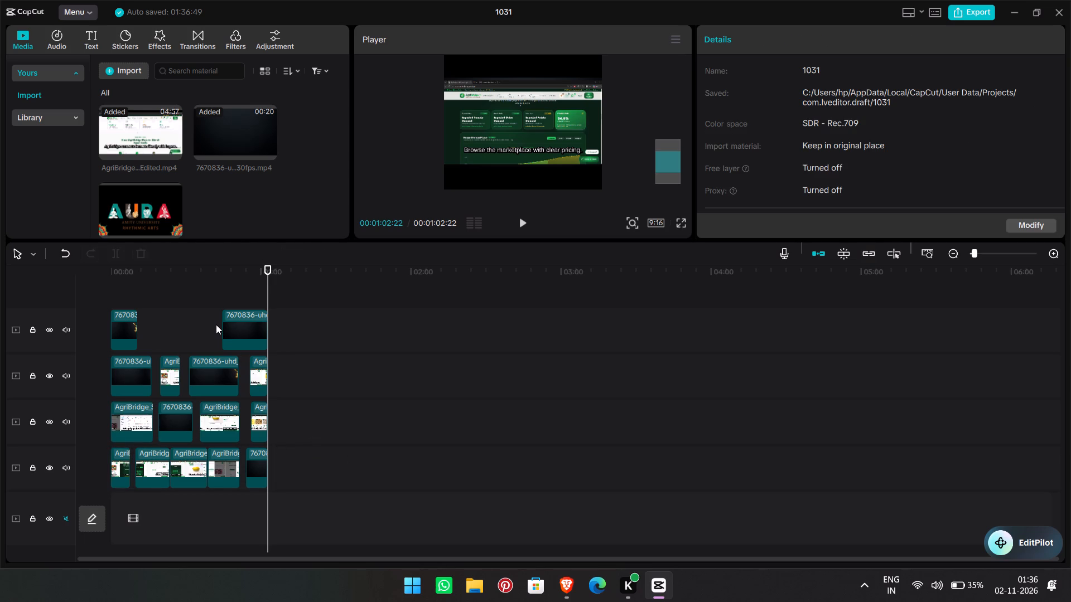
Split the last clips on the second, third and fourth overlay tracks at 00:00:56:01.
drag(268, 265, 251, 263)
drag(313, 339, 279, 362)
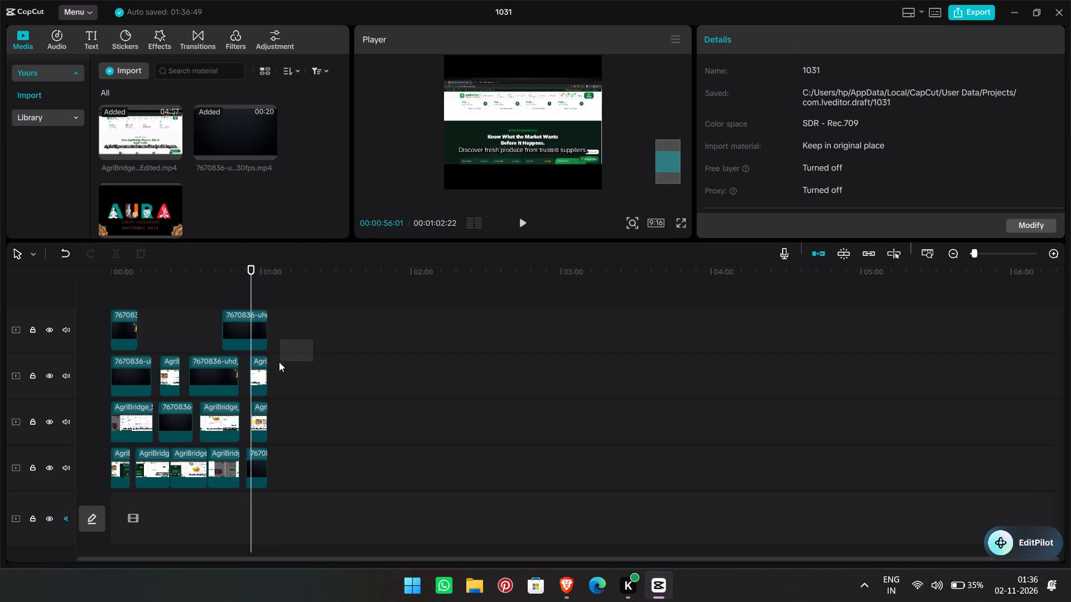
drag(279, 362, 289, 377)
drag(289, 377, 258, 472)
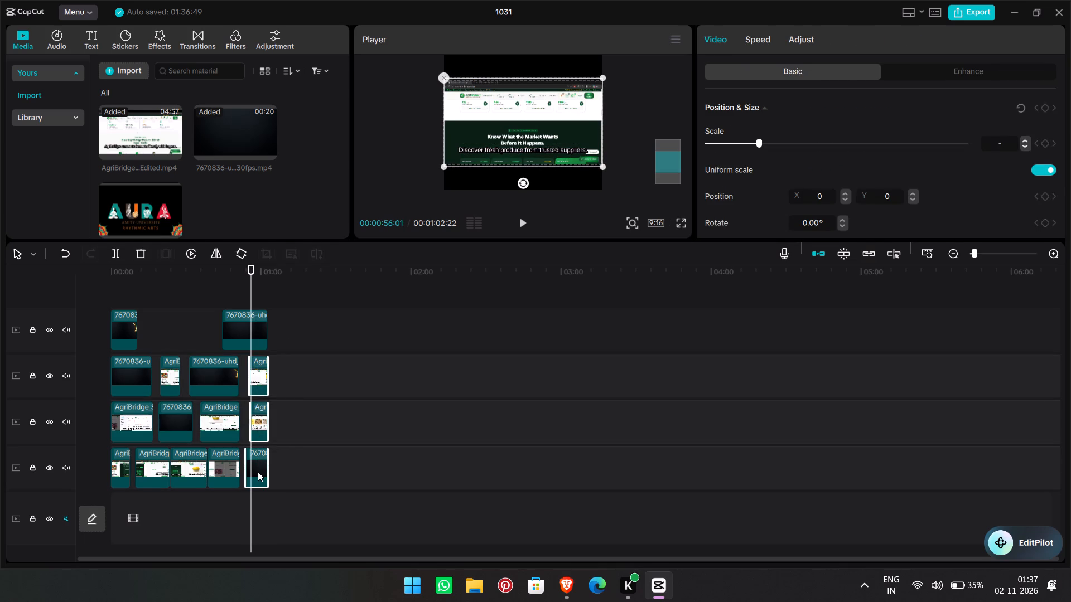
click(119, 251)
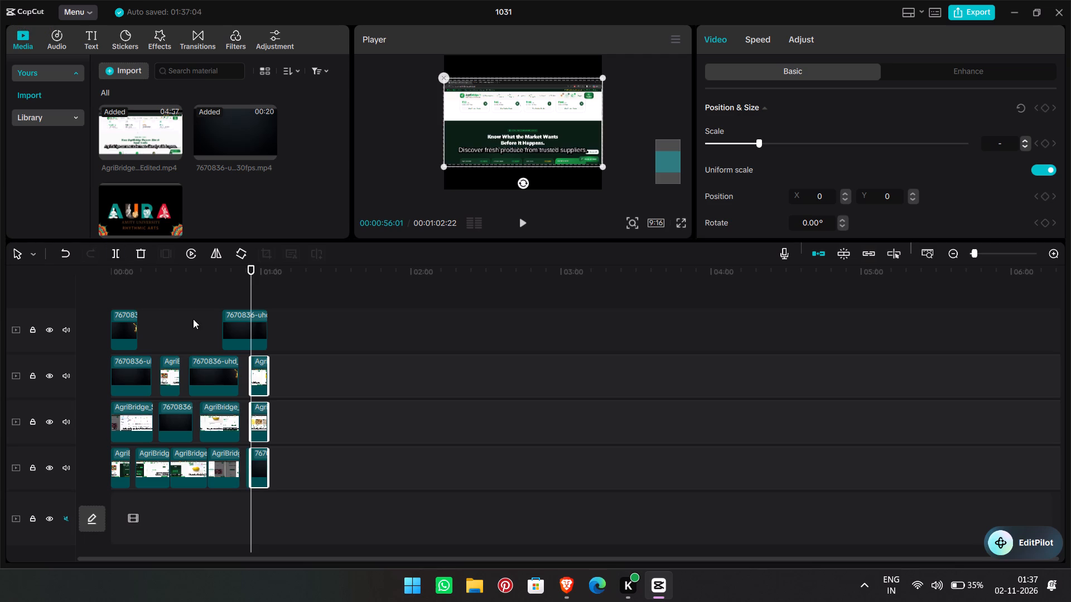
Delete the short leading pieces just before 00:00:56:01 on the second, third and fourth overlay tracks.
click(304, 377)
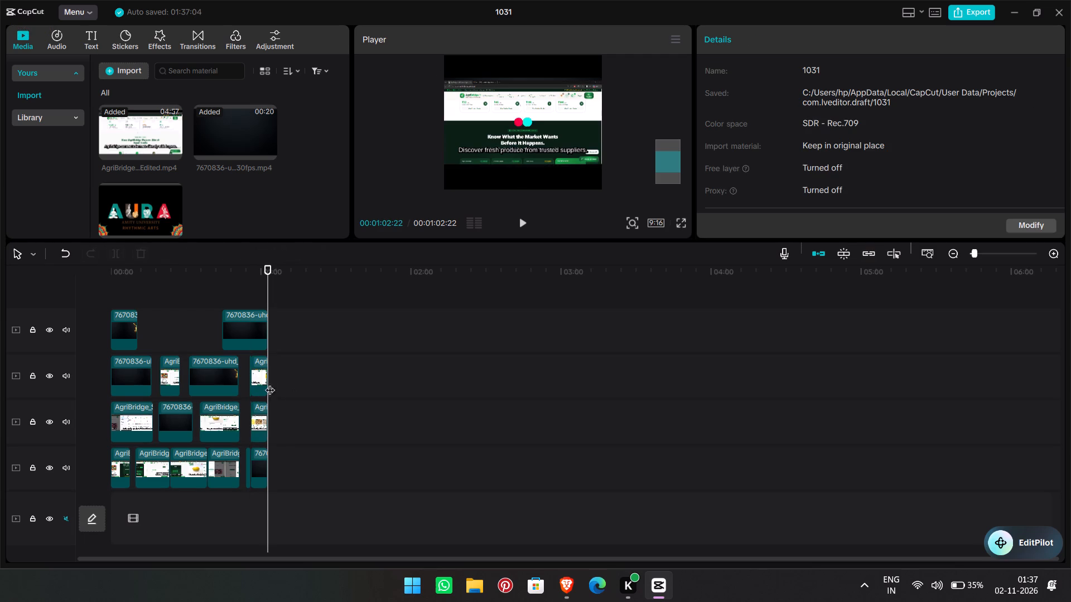
ctrl+scroll(259, 377, up, 6)
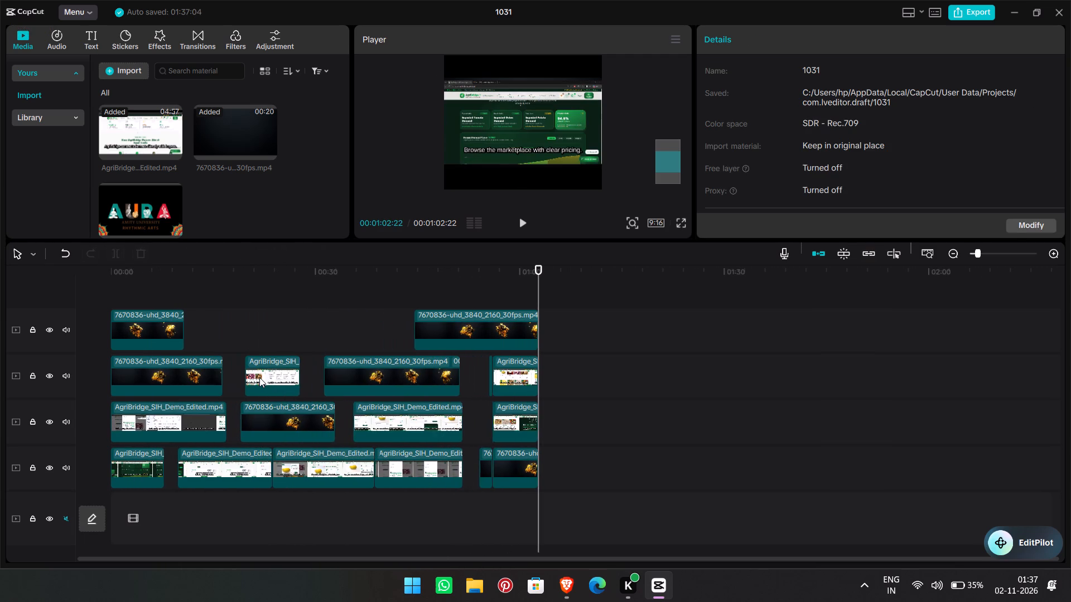
drag(476, 361, 482, 461)
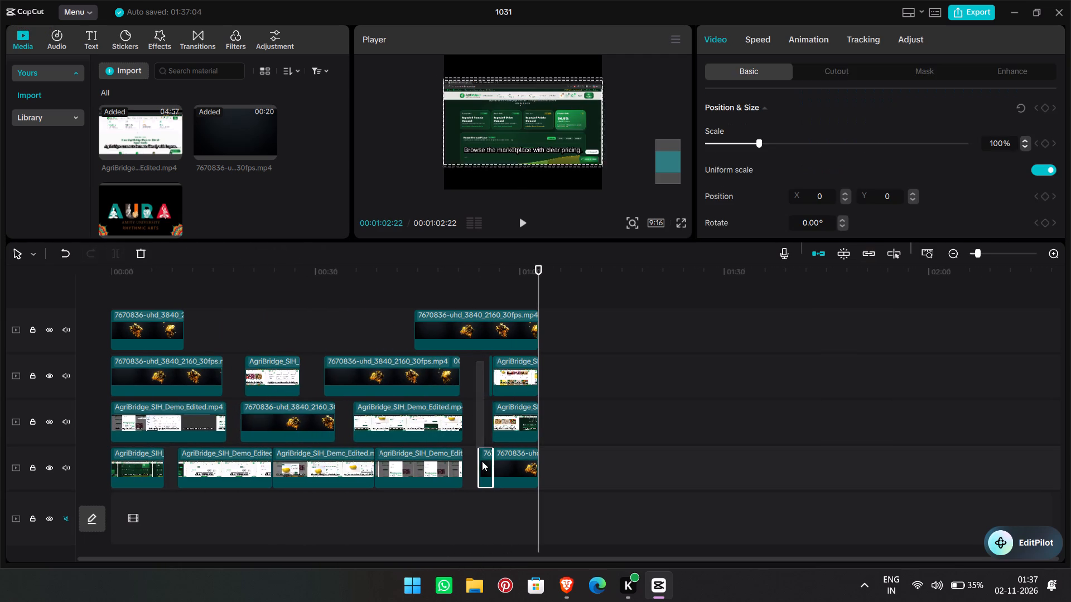
drag(482, 461, 491, 482)
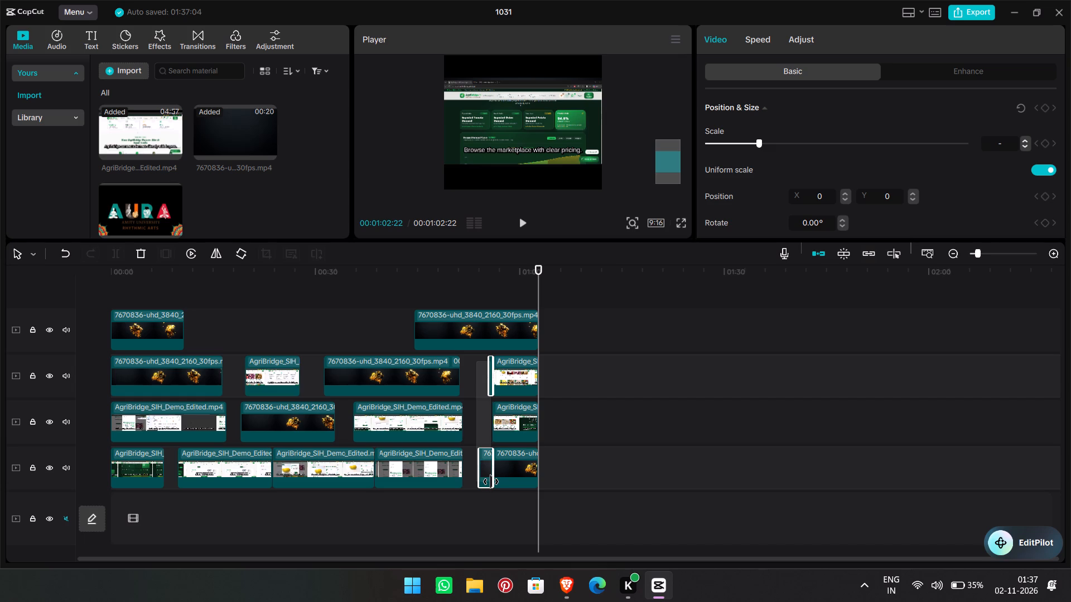
drag(491, 482, 492, 483)
drag(492, 483, 493, 483)
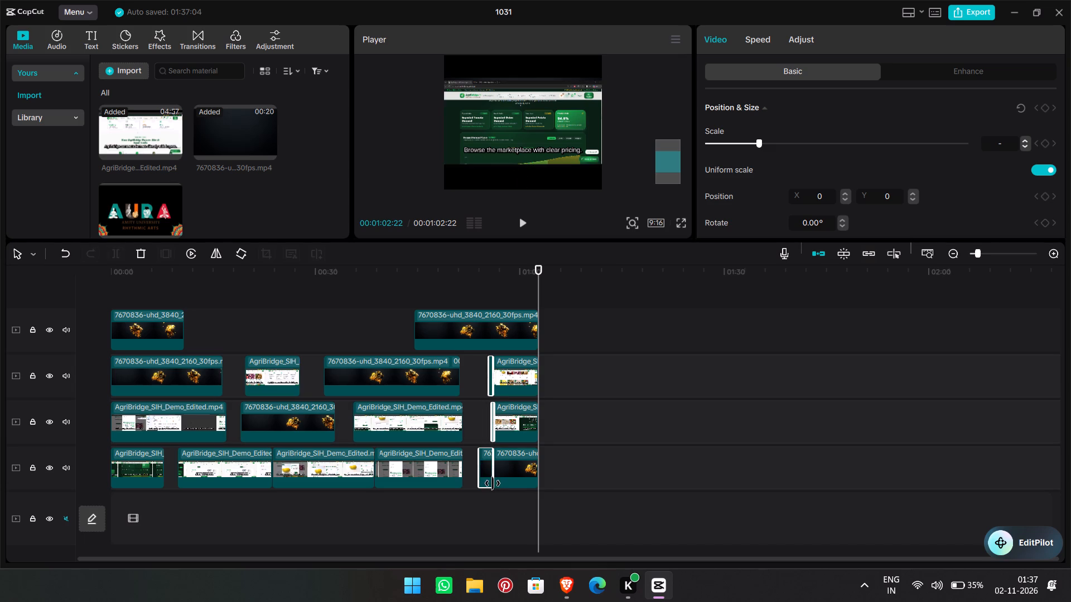
key(Delete)
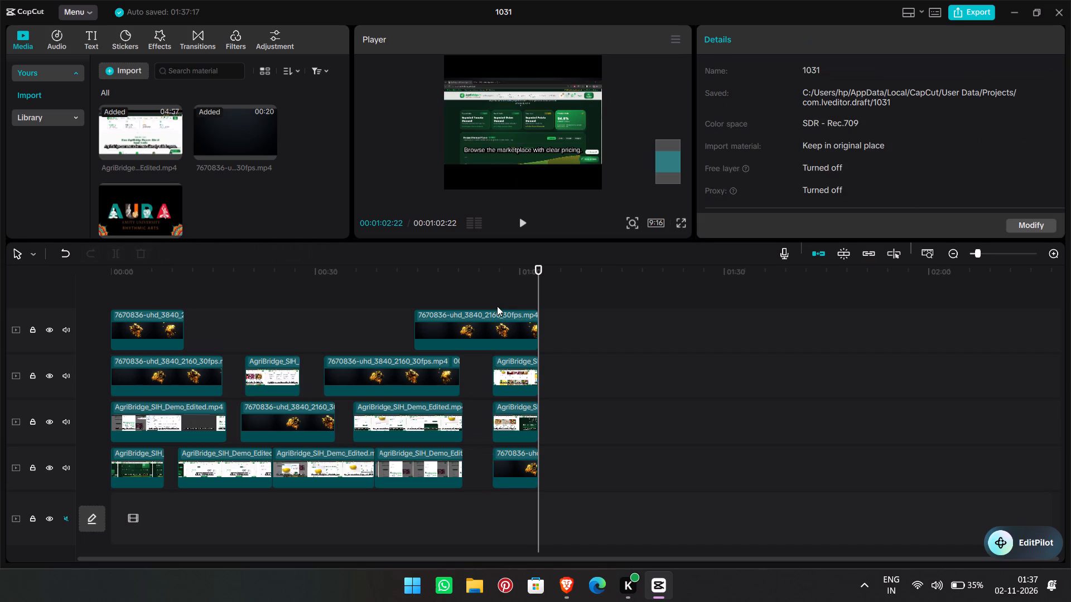
Split the AgriBridge clips ending near 00:00:51:08 on the third and fourth overlay tracks at that time.
drag(539, 266, 460, 270)
drag(469, 368, 460, 391)
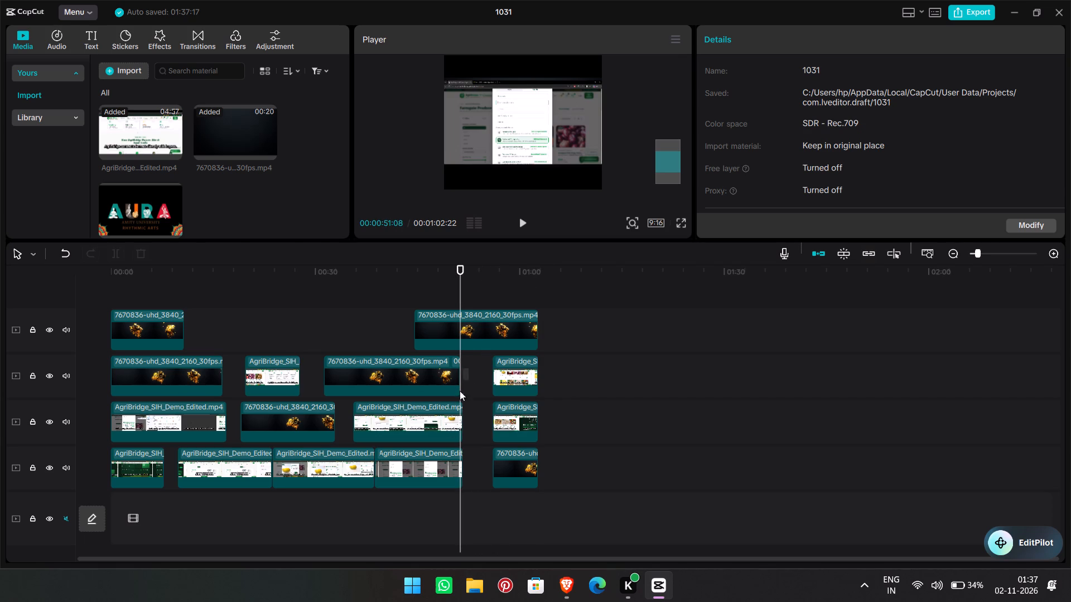
drag(460, 391, 428, 520)
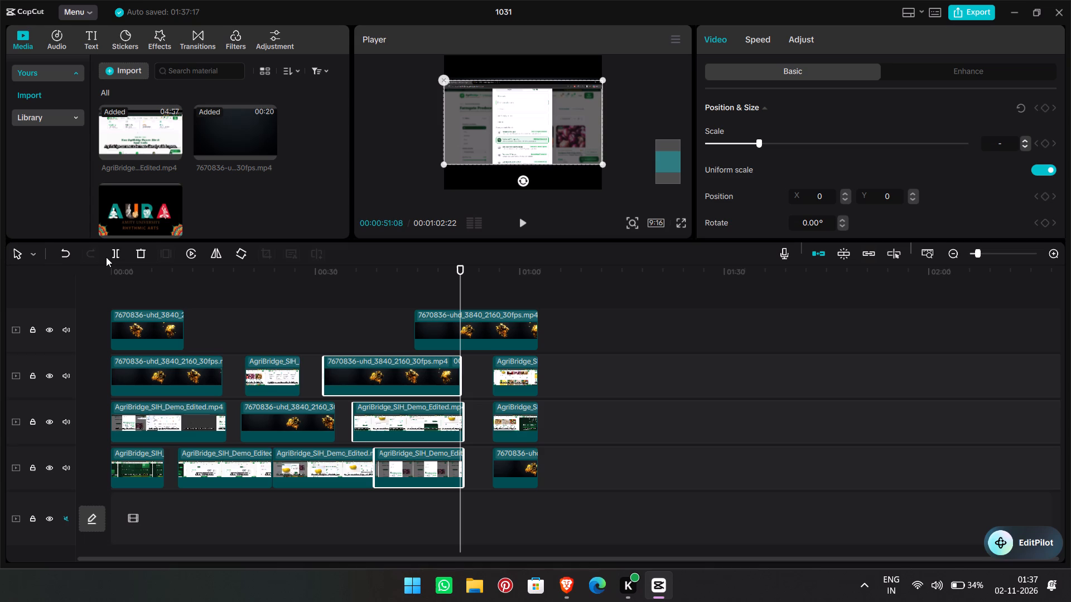
click(115, 255)
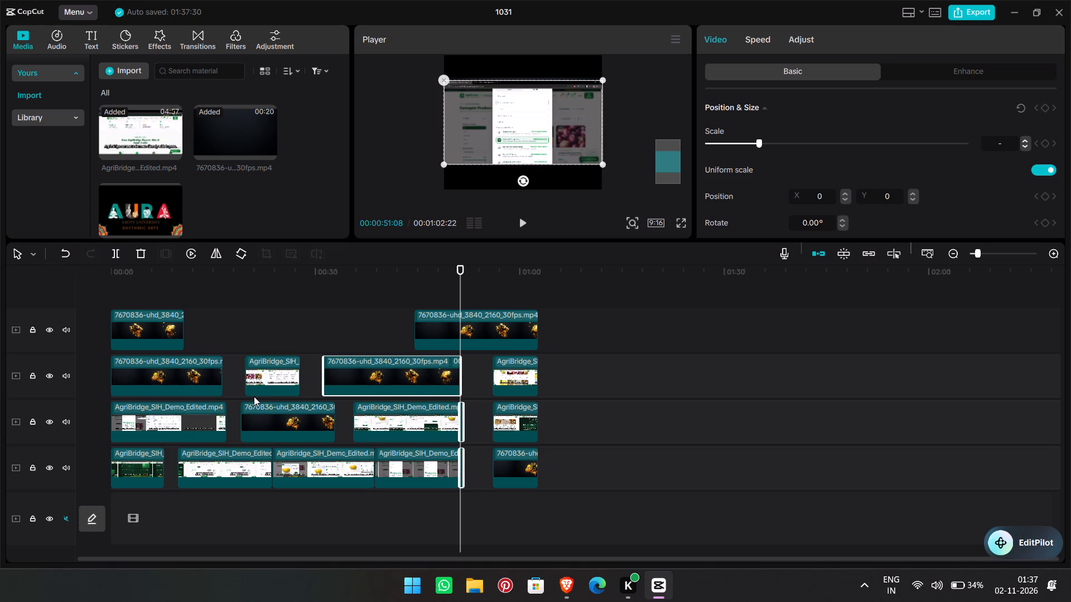
Delete the leftover AgriBridge slivers just after 00:00:51:08 on the third and fourth overlay tracks.
click(351, 378)
click(351, 378)
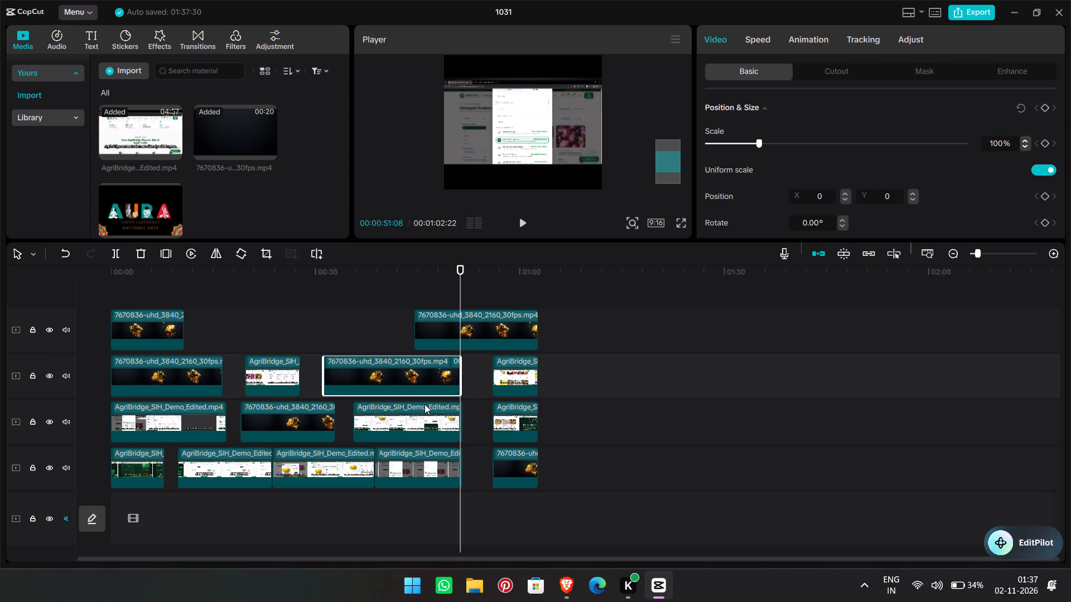
drag(472, 400, 464, 450)
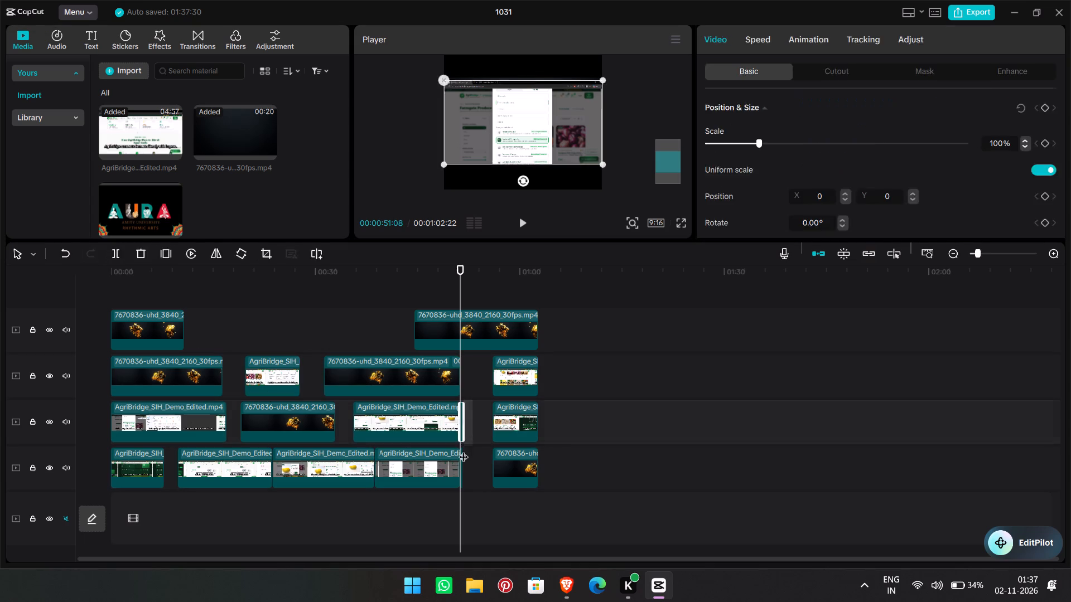
drag(464, 450, 461, 469)
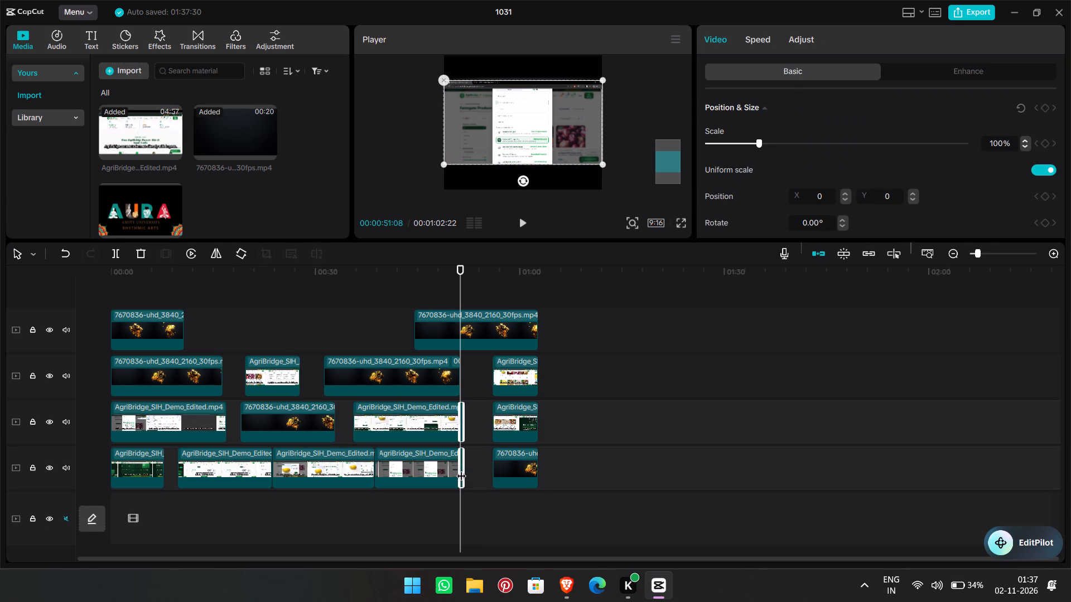
key(Delete)
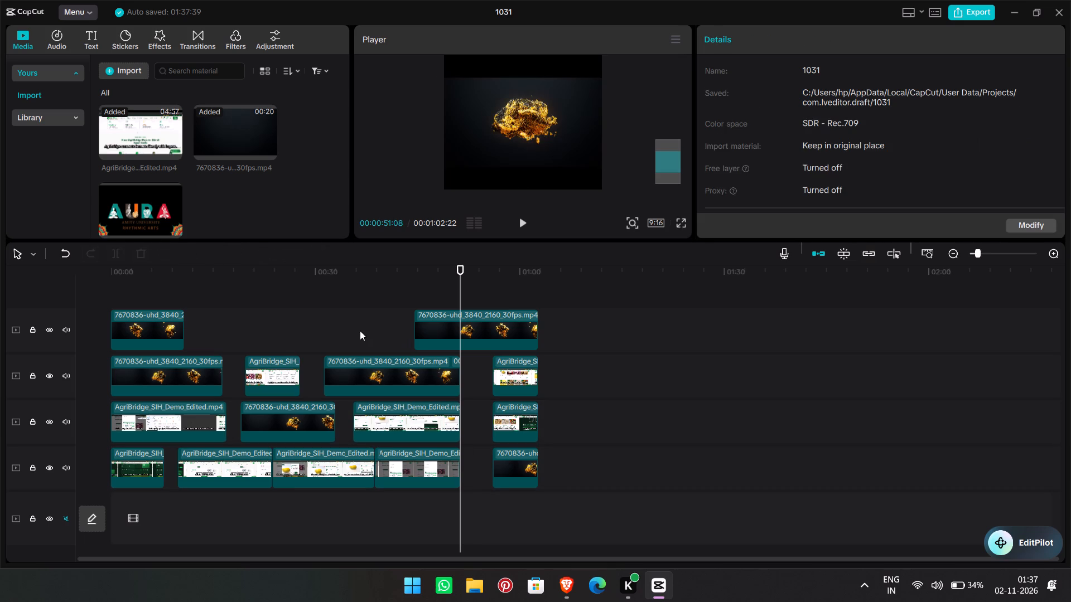
Split the clips crossing 00:00:35:21 on the second, third and fourth overlay tracks at that time.
drag(459, 265, 353, 291)
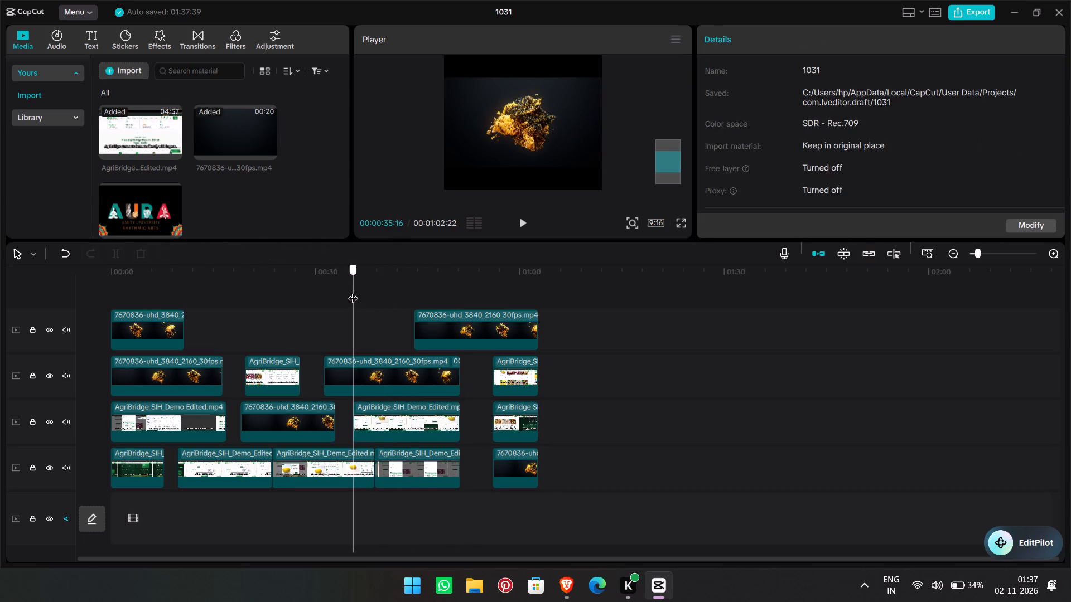
drag(353, 291, 354, 290)
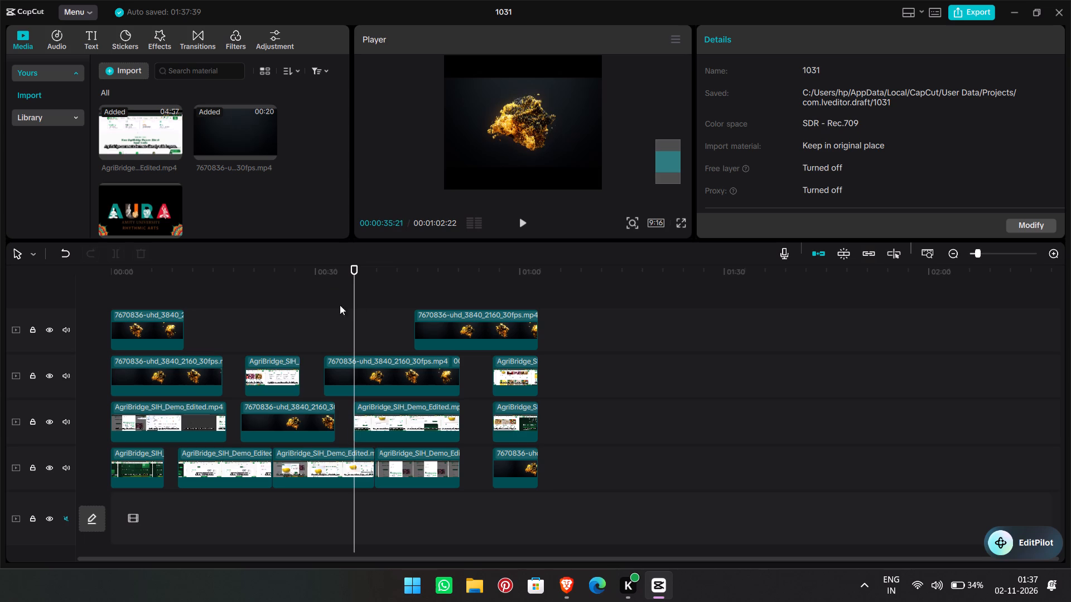
drag(330, 301, 374, 488)
click(116, 251)
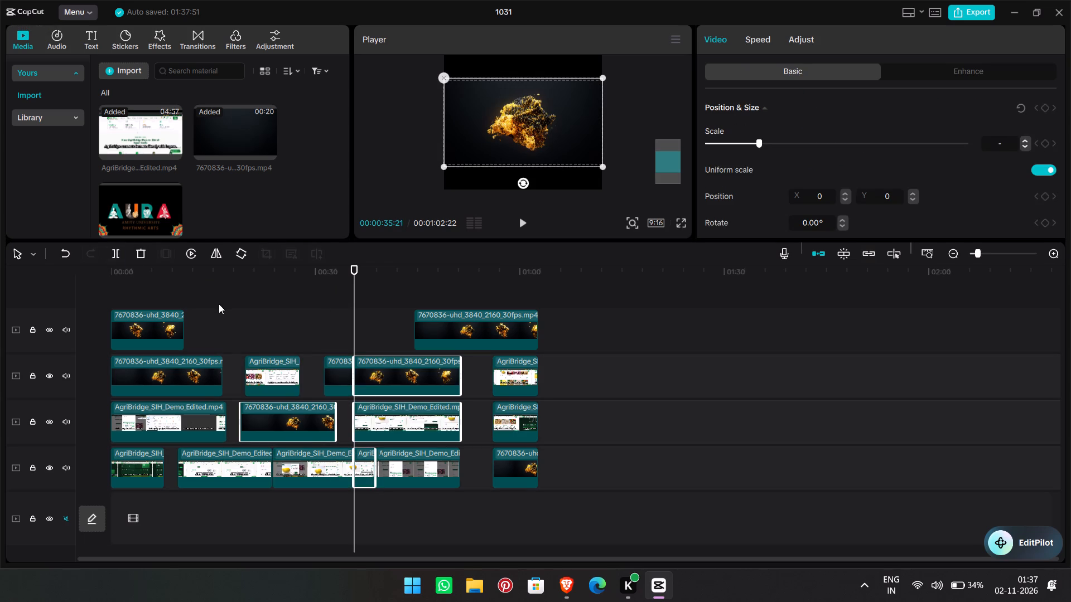
Delete the 7670836 piece on the second overlay track and the AgriBridge sliver on the third that end at 00:00:35:21.
click(328, 365)
key(Delete)
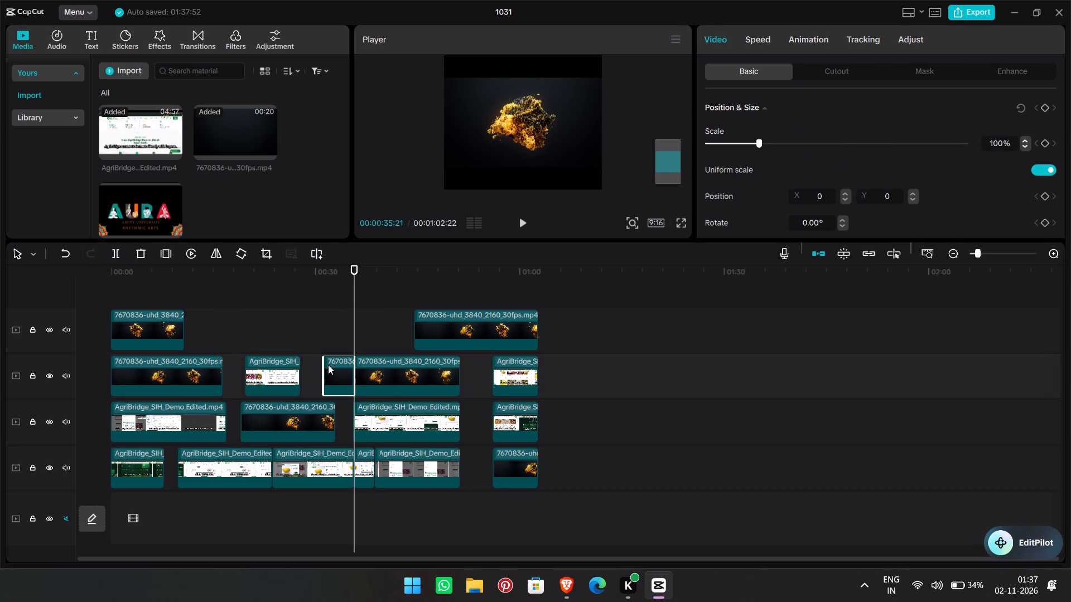
drag(345, 400, 350, 428)
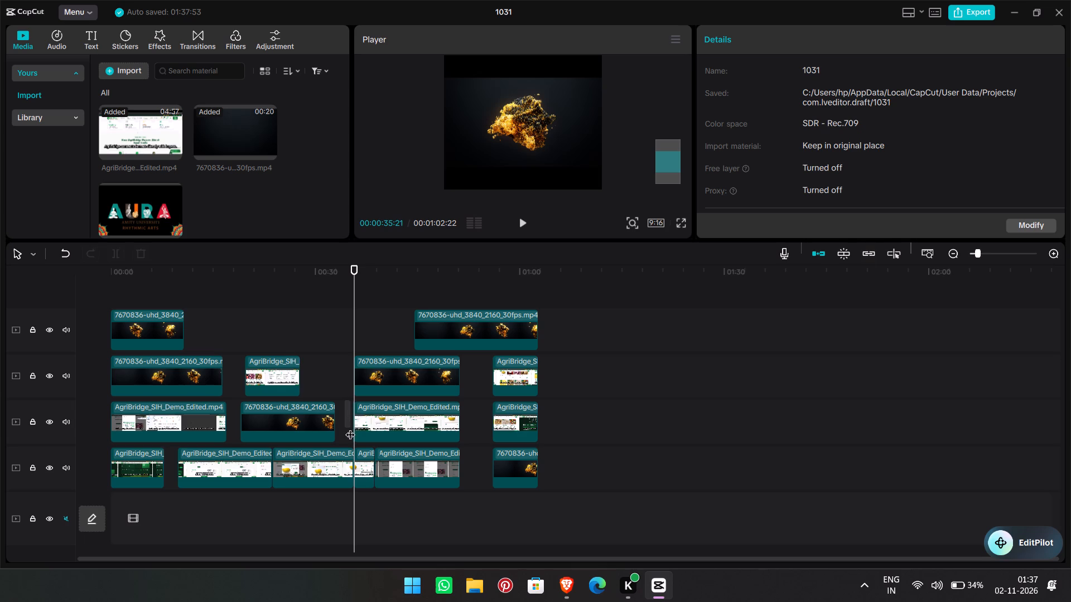
drag(350, 428, 354, 430)
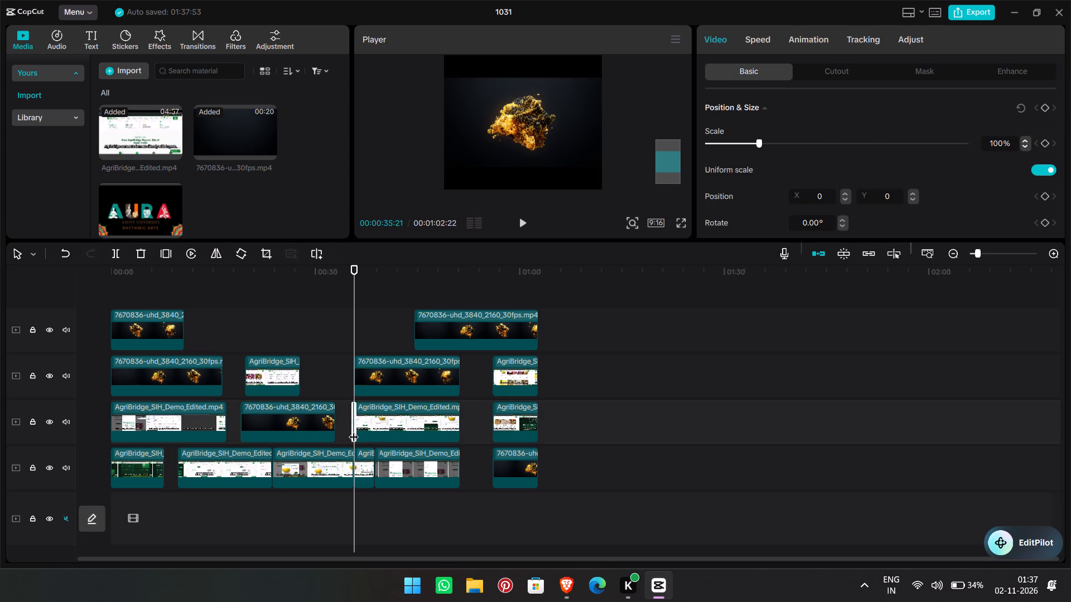
key(Delete)
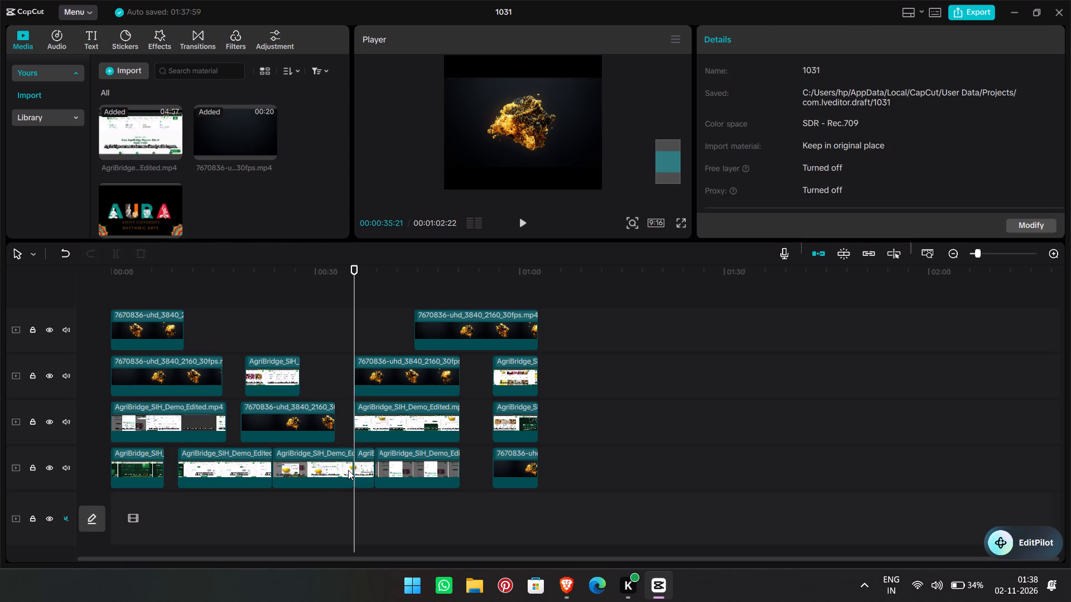
Delete the short AgriBridge piece starting at 00:00:35:21 on the fourth overlay track and extend the following clip's start back to that time.
click(359, 470)
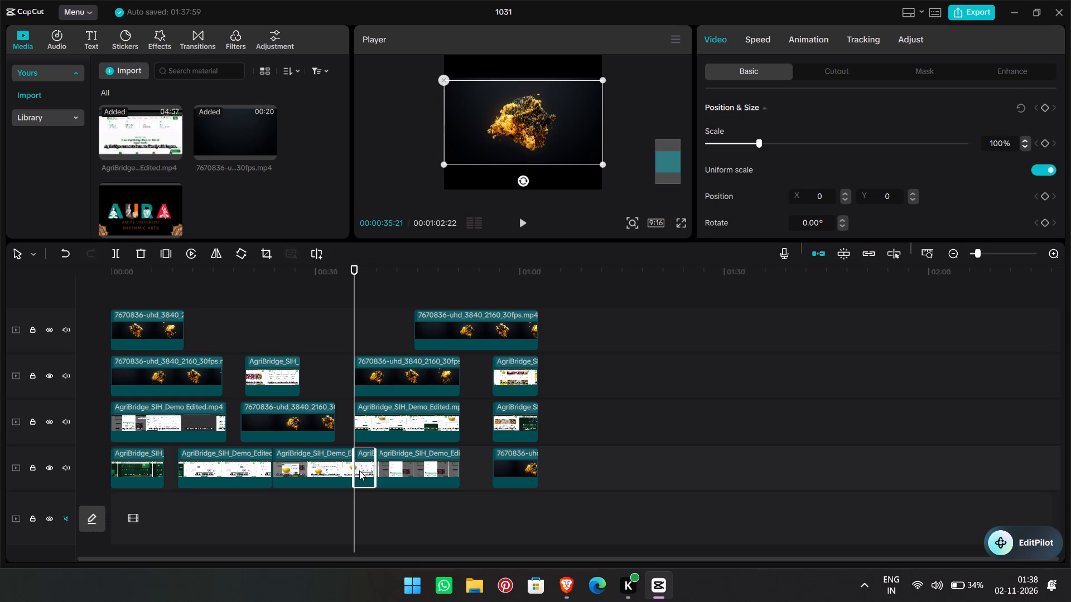
key(Delete)
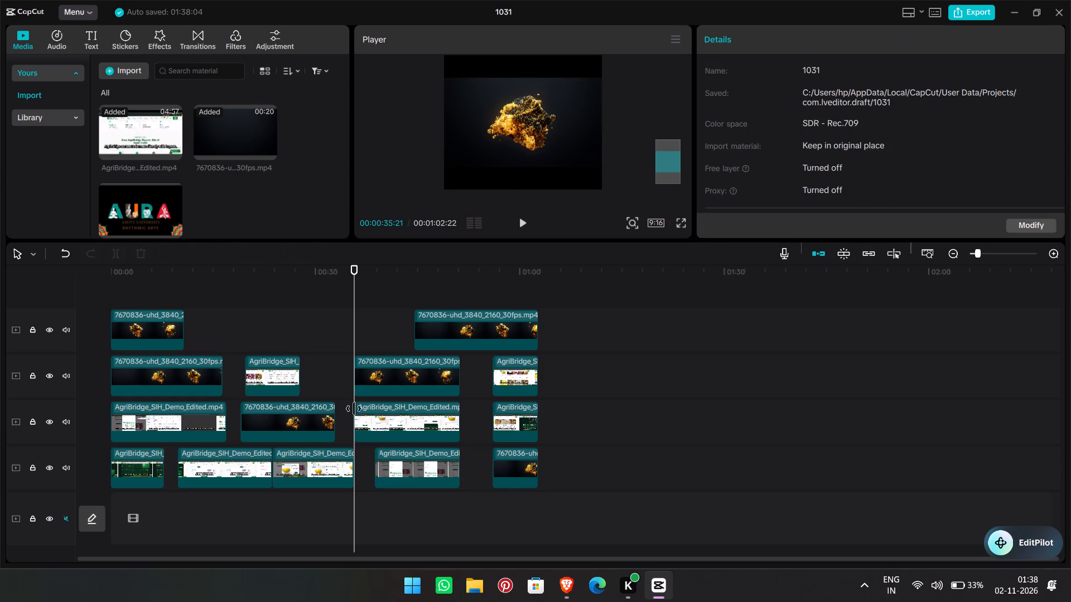
click(380, 473)
drag(373, 467, 364, 467)
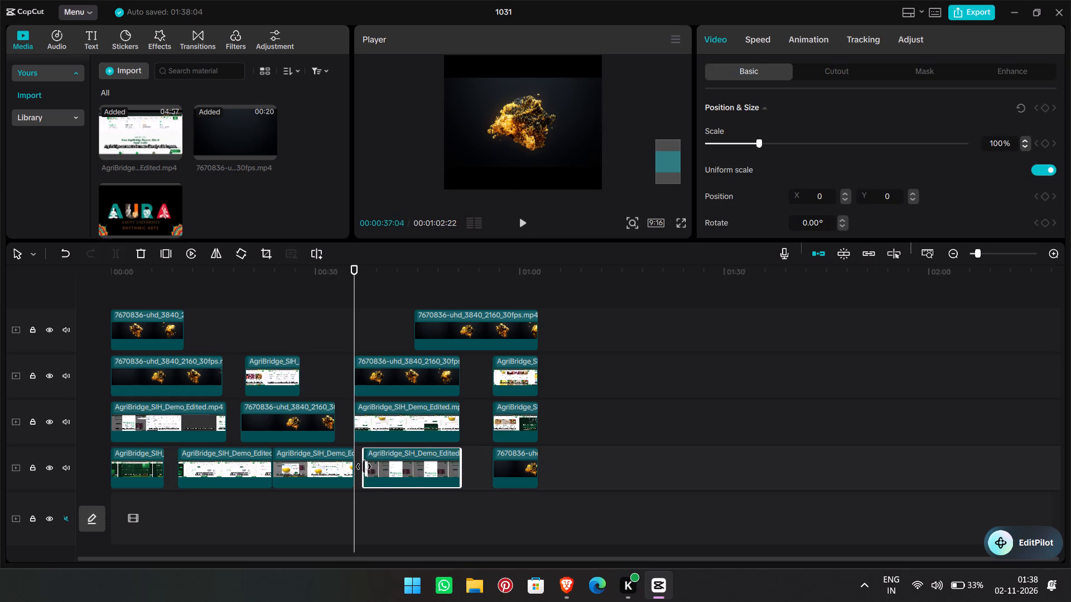
drag(364, 467, 341, 464)
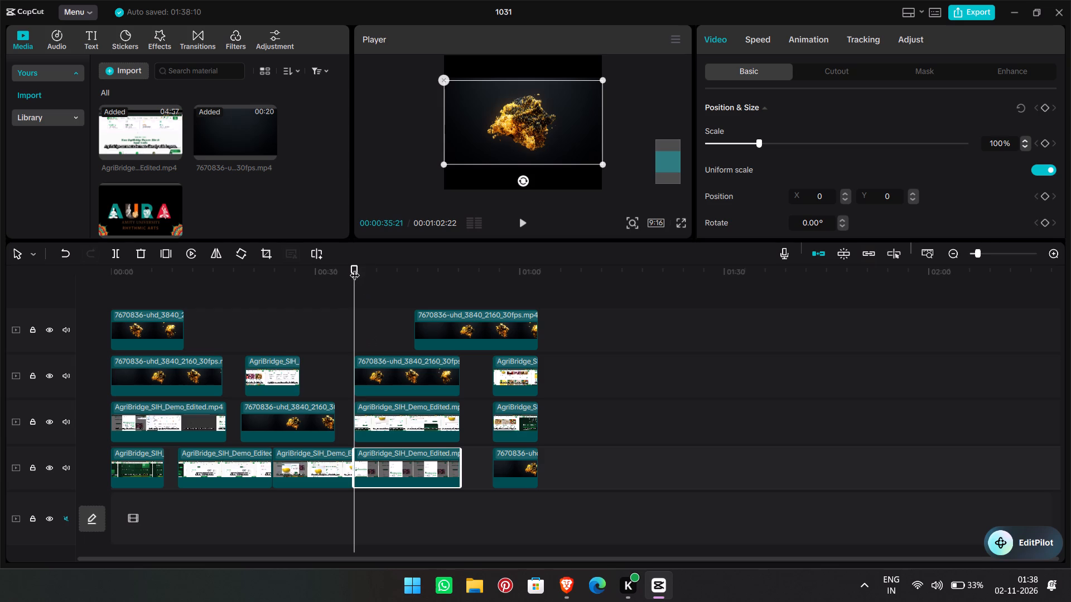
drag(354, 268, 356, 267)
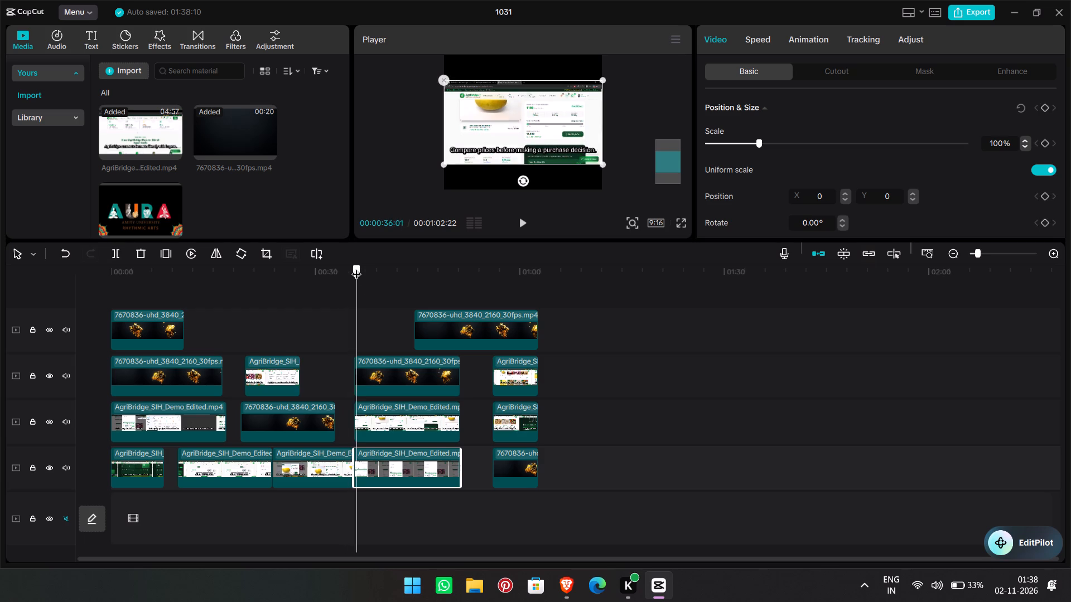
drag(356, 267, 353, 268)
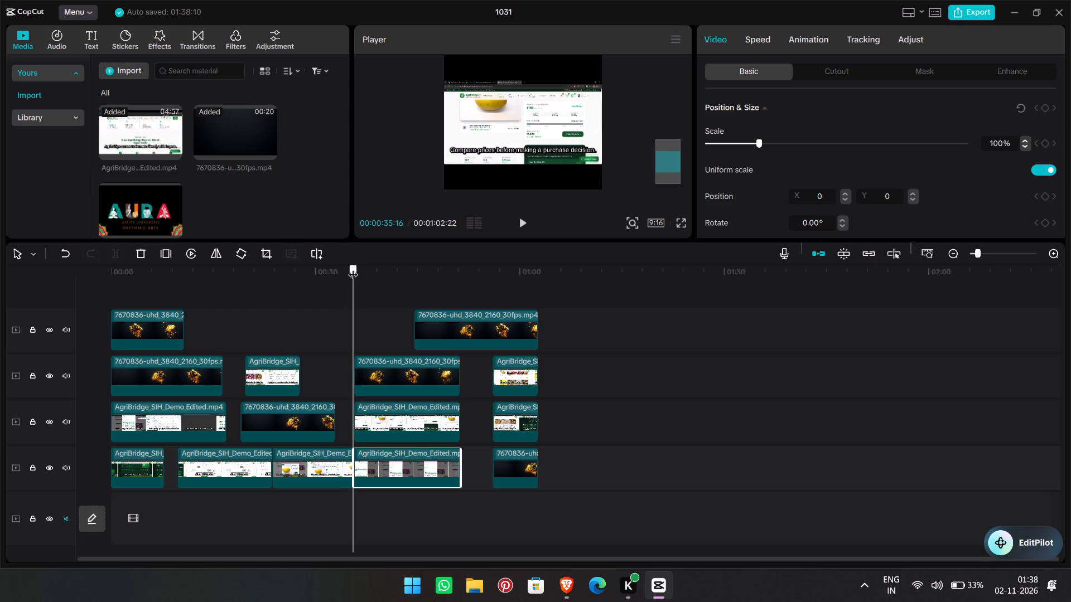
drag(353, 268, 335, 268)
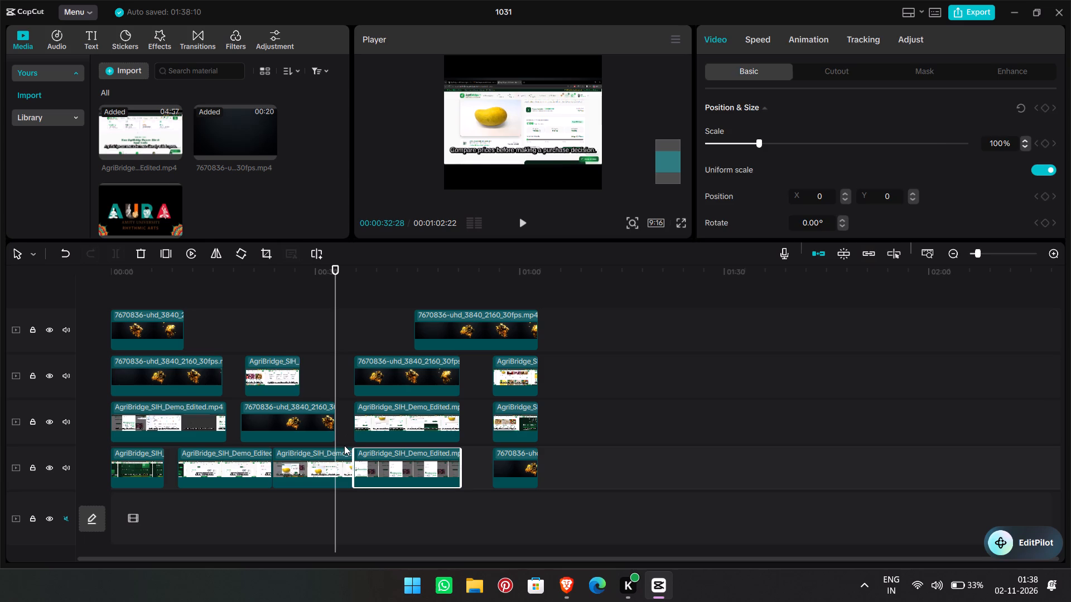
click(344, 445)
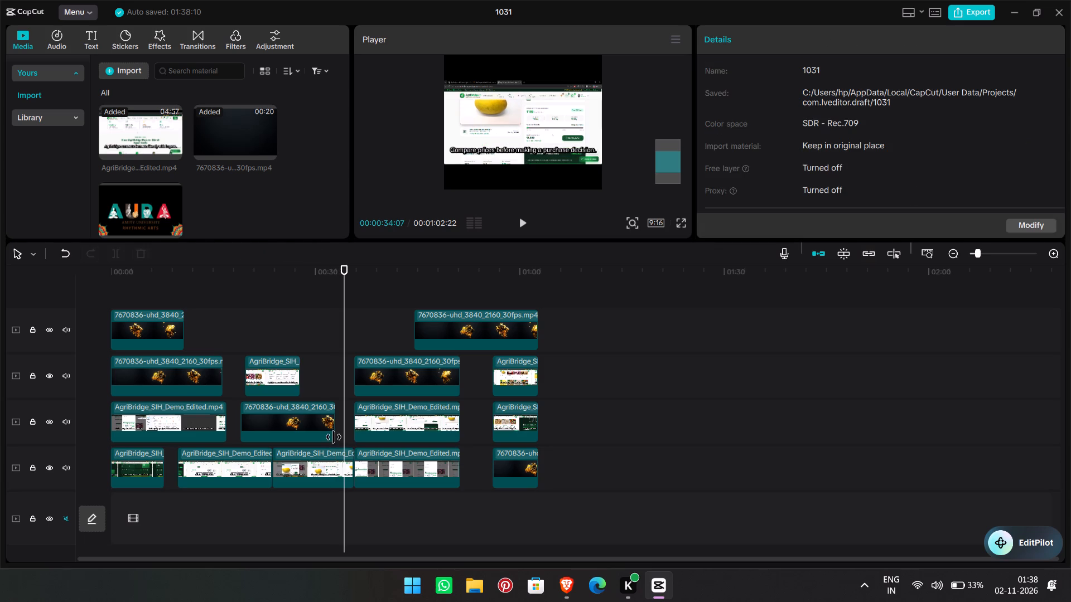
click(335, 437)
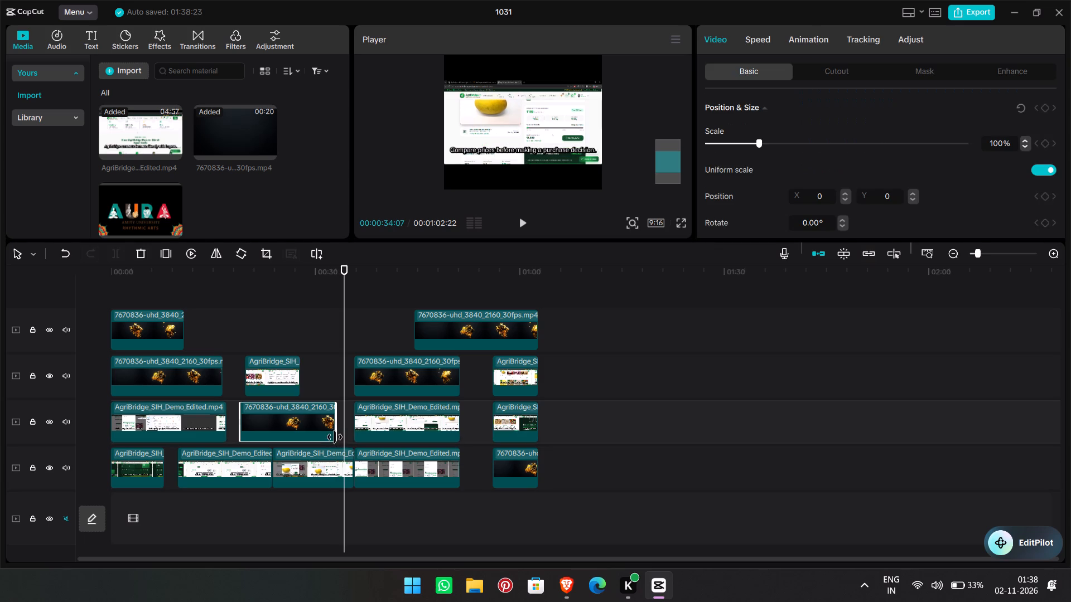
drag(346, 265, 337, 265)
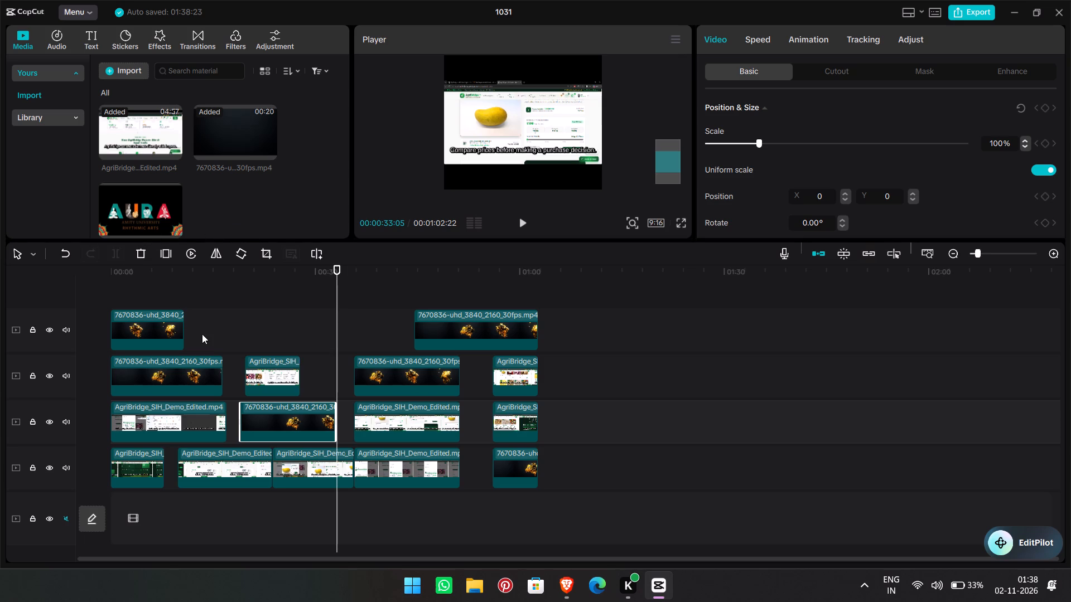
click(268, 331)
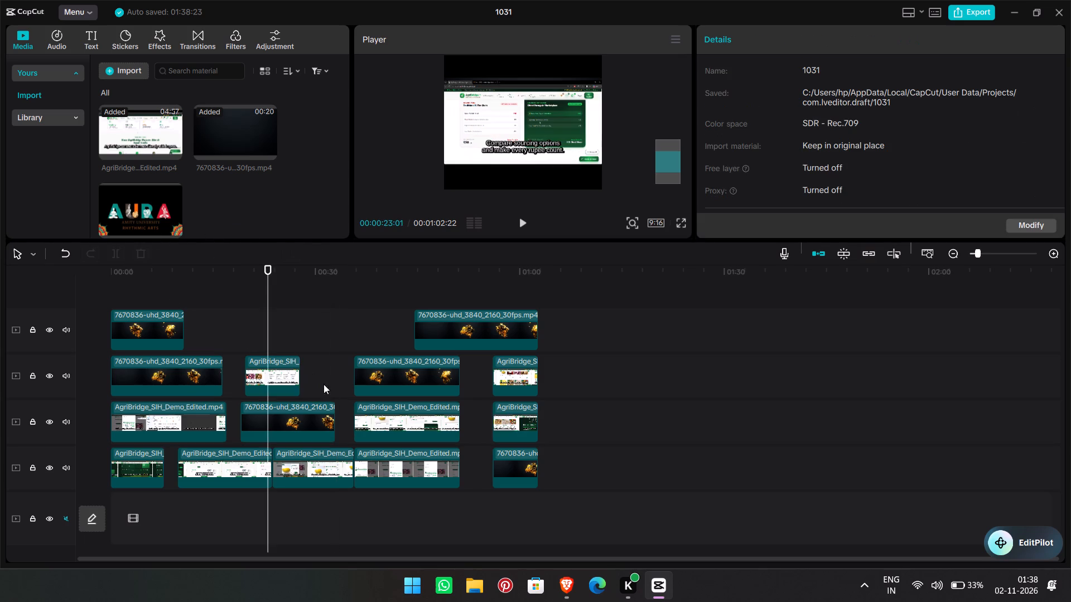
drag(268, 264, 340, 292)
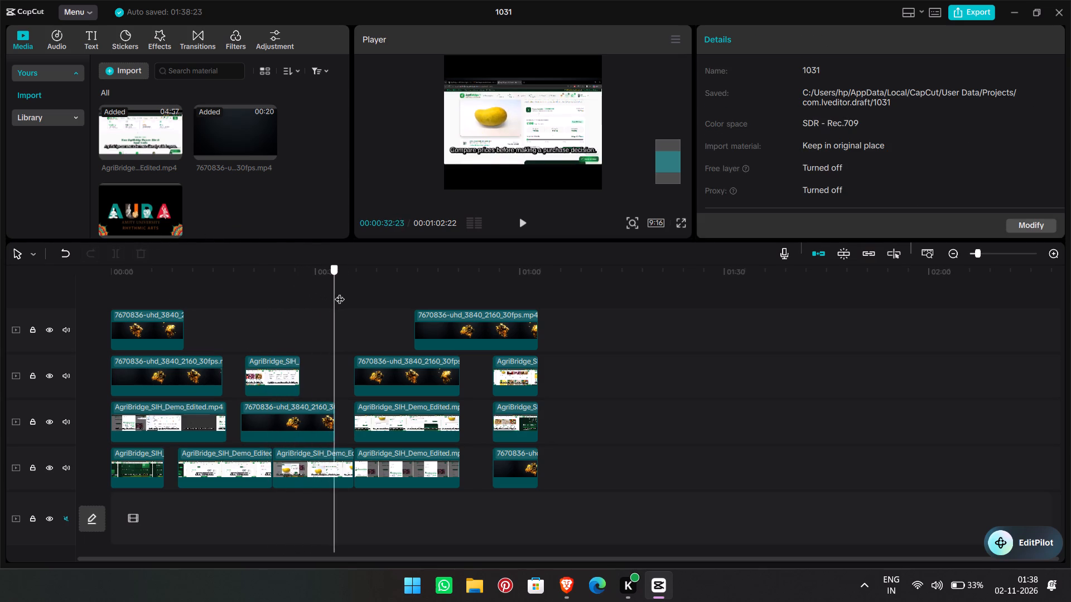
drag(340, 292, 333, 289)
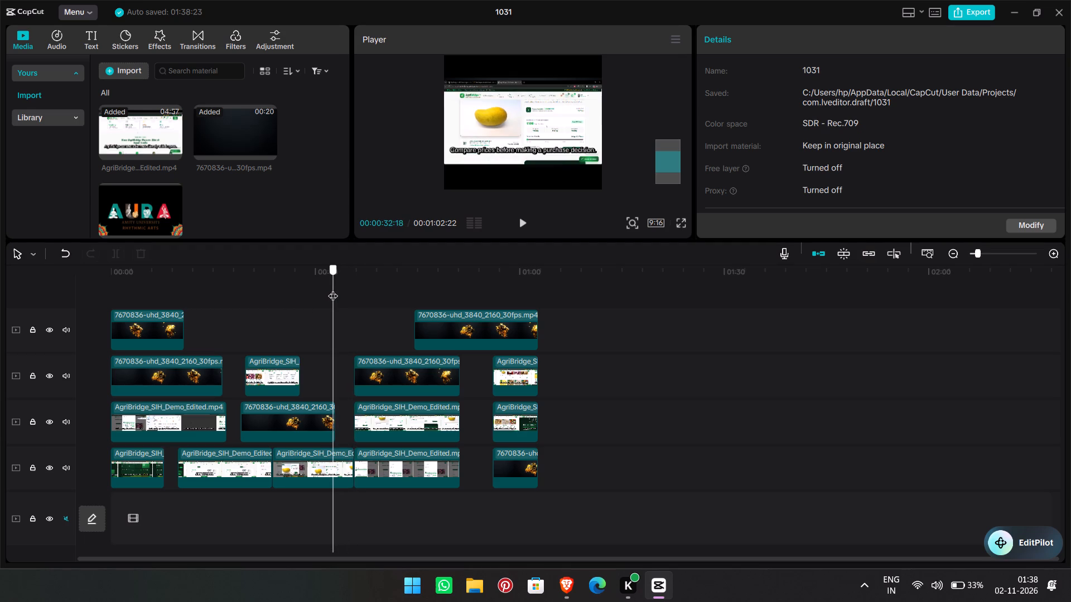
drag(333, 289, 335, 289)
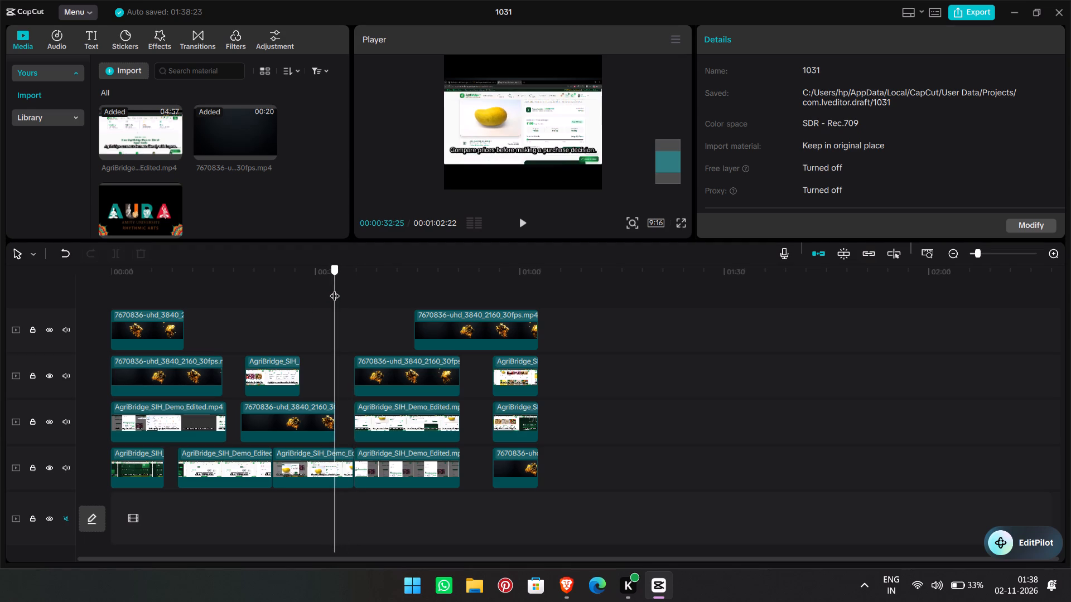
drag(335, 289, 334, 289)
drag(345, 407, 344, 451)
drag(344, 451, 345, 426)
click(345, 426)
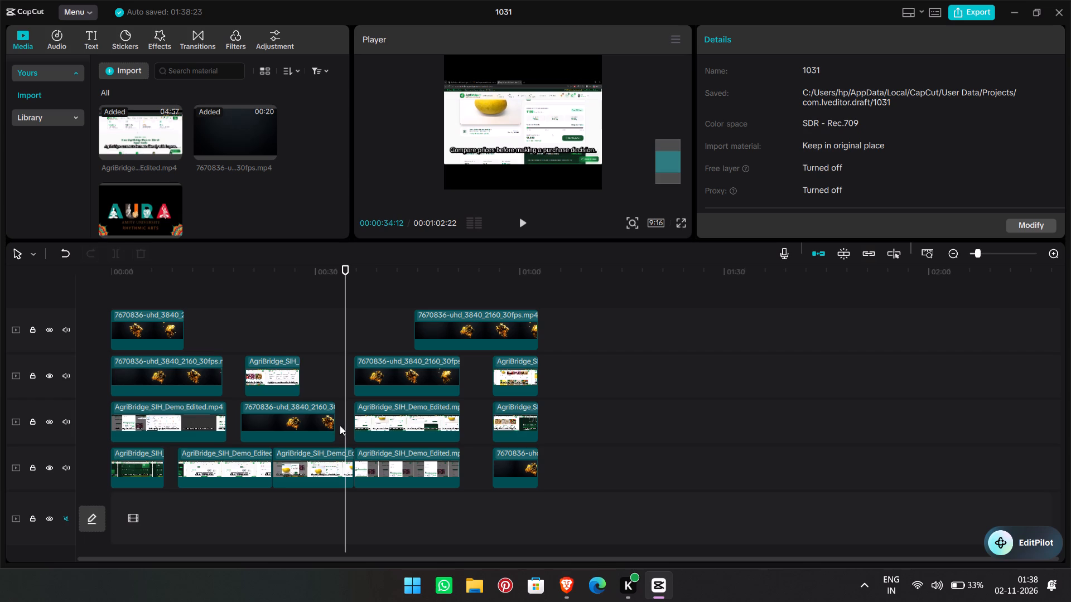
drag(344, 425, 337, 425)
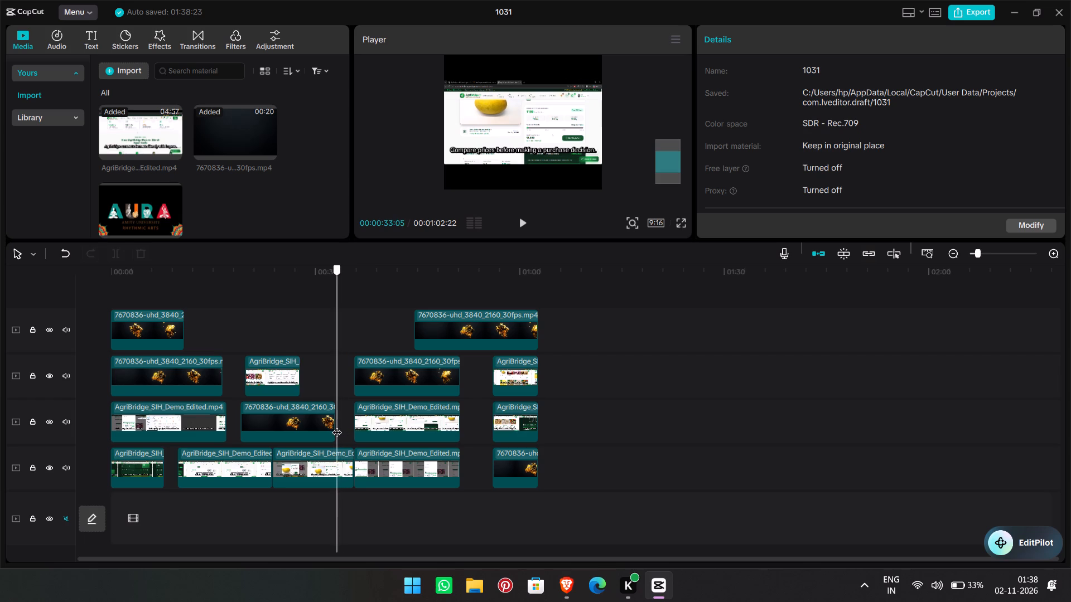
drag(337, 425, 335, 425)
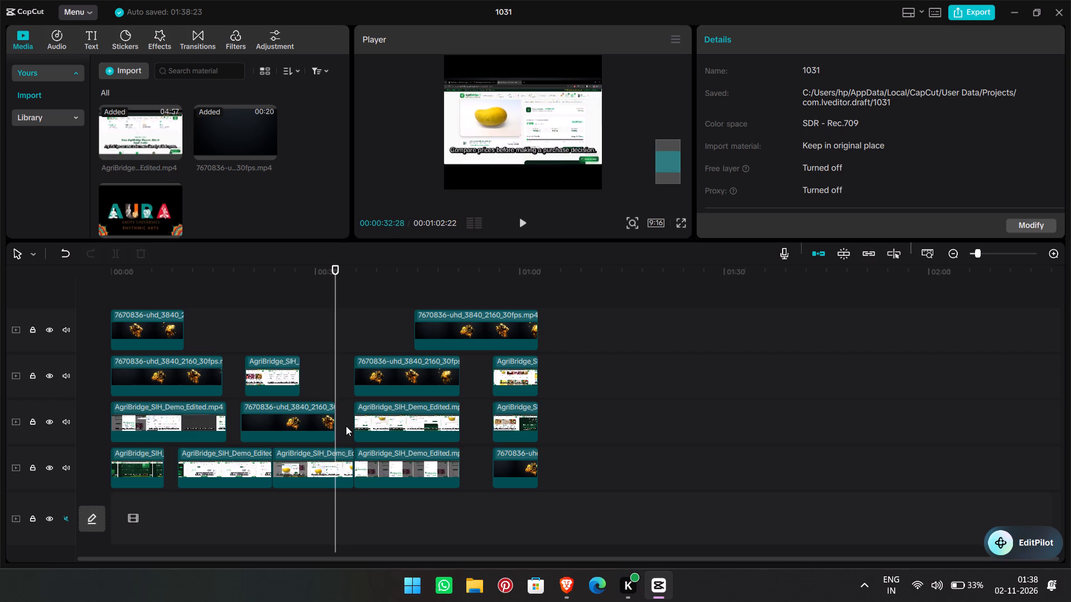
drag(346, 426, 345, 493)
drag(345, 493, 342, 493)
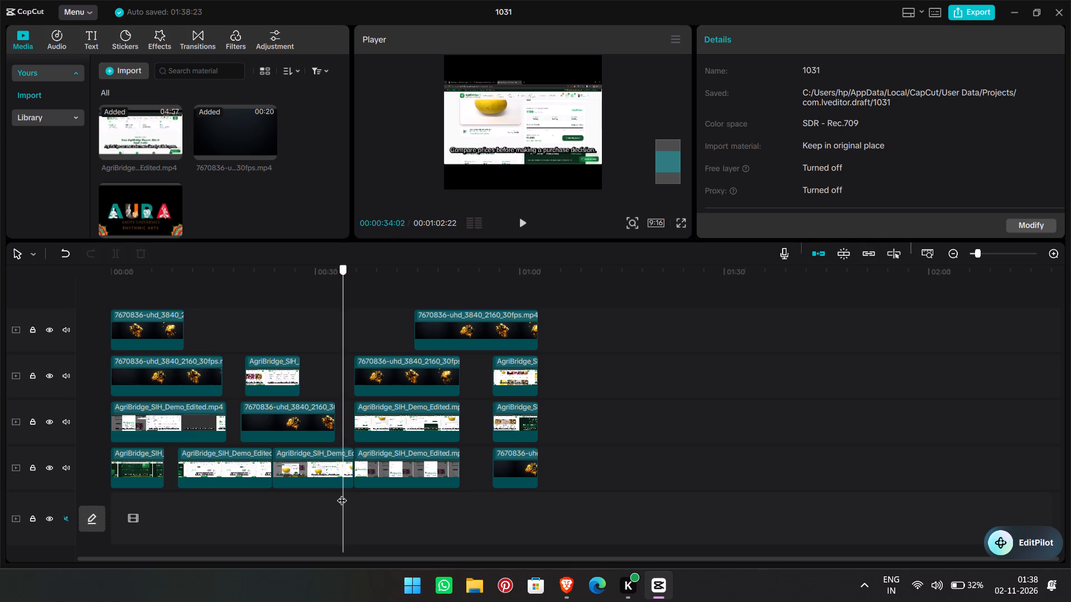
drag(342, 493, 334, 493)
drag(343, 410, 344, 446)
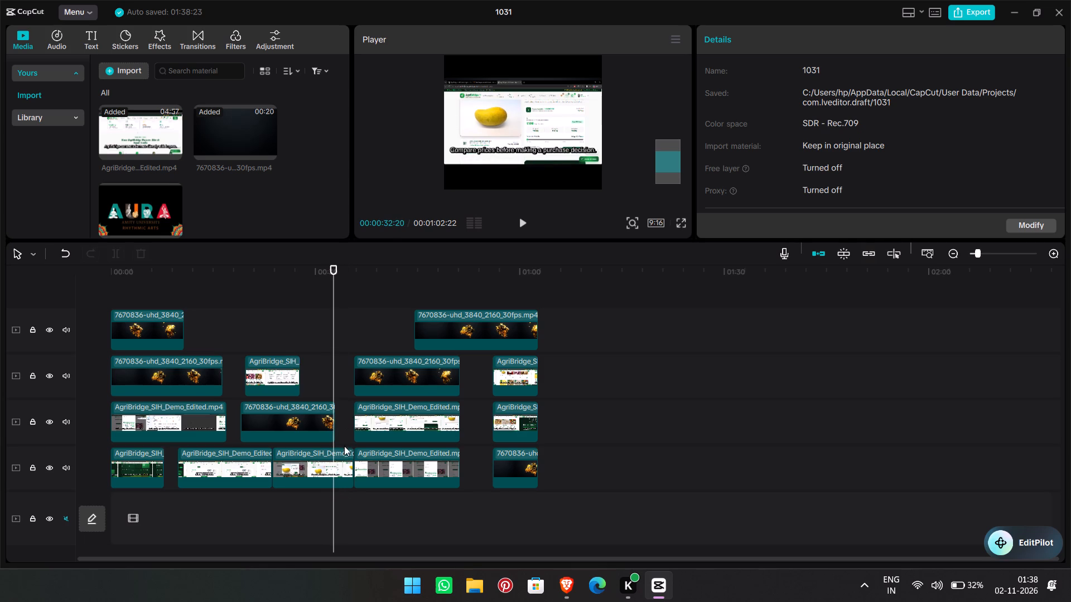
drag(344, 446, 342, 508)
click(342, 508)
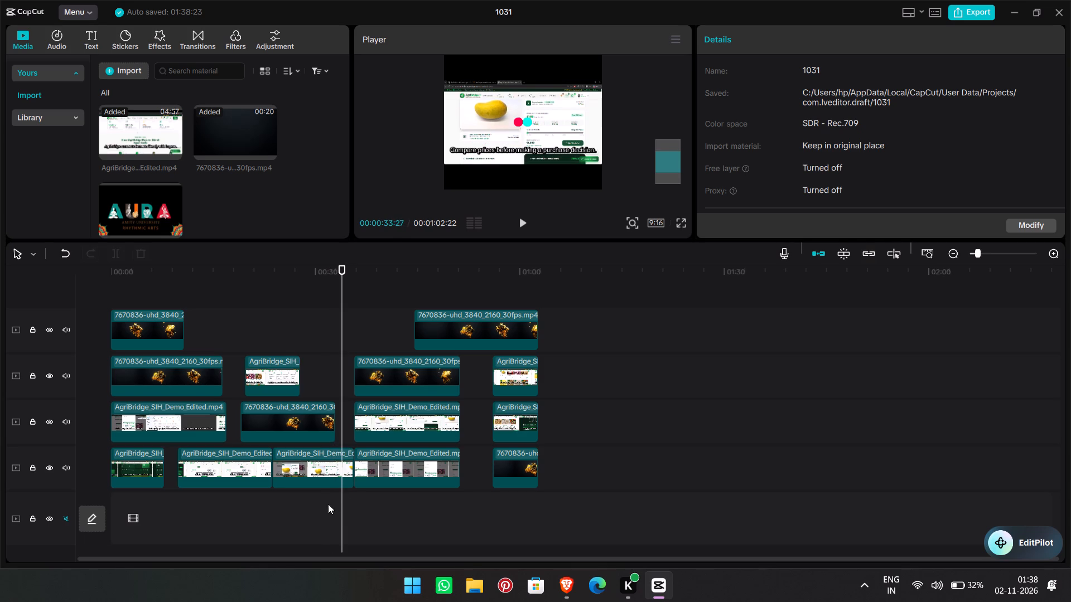
Split the AgriBridge clip on the fourth overlay track at 00:00:33:00 and delete the piece after that time.
click(331, 458)
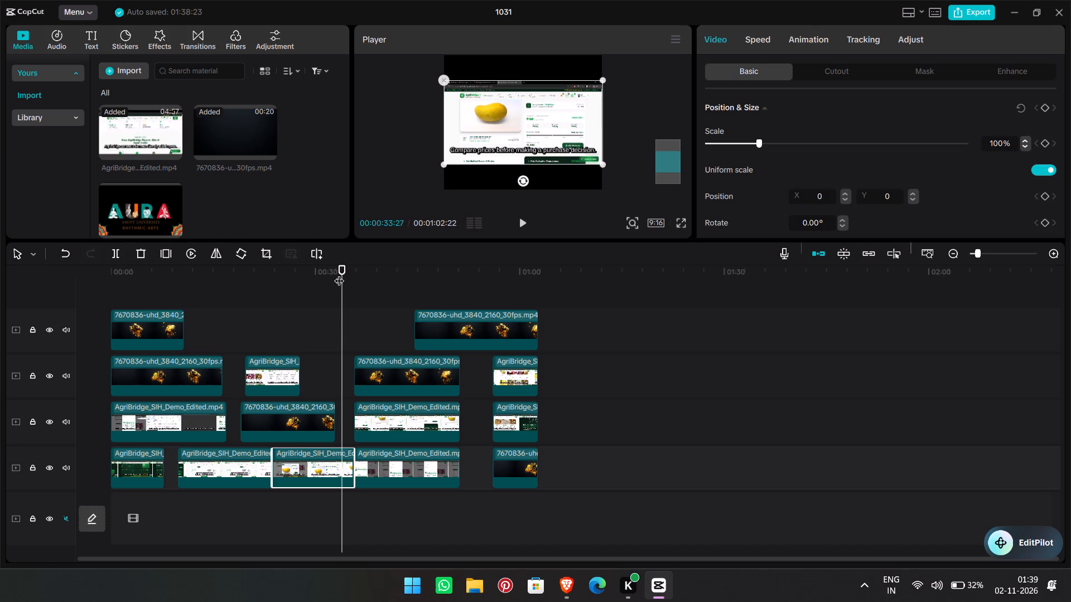
drag(341, 273, 336, 270)
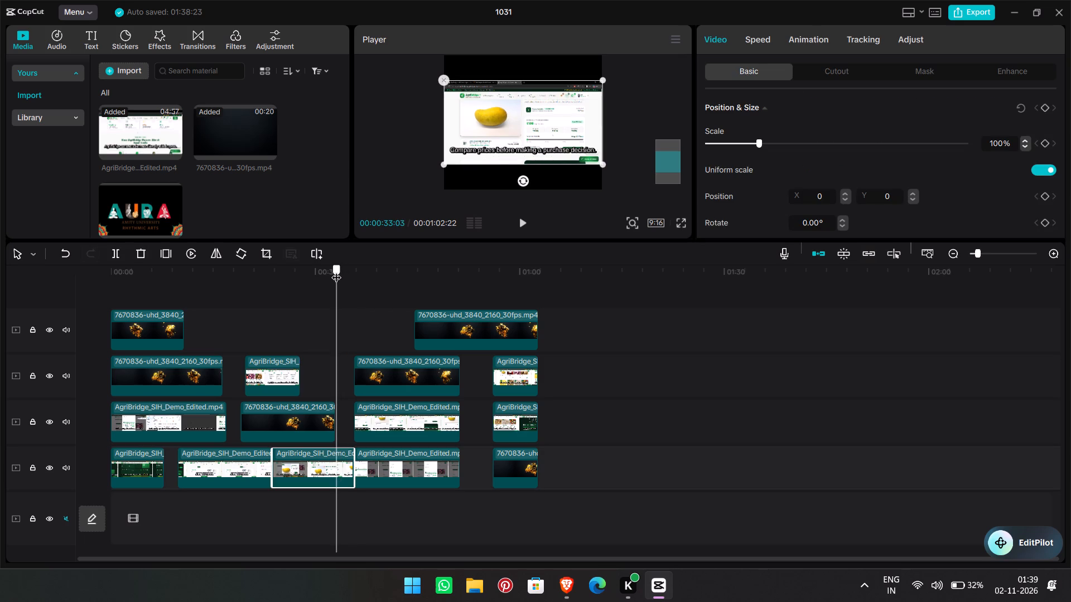
drag(336, 270, 336, 270)
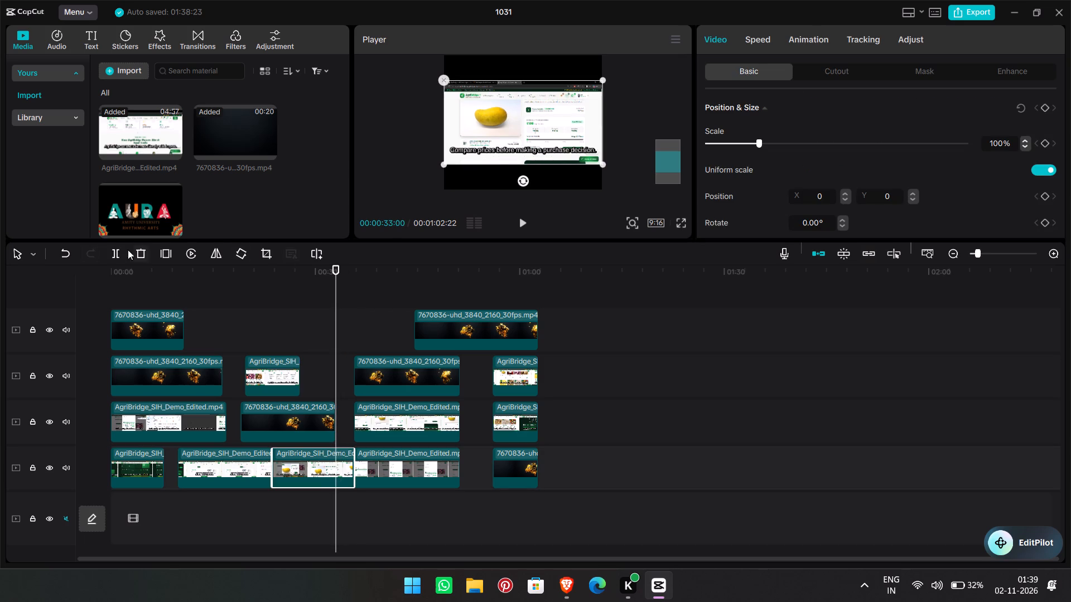
click(120, 252)
key(Delete)
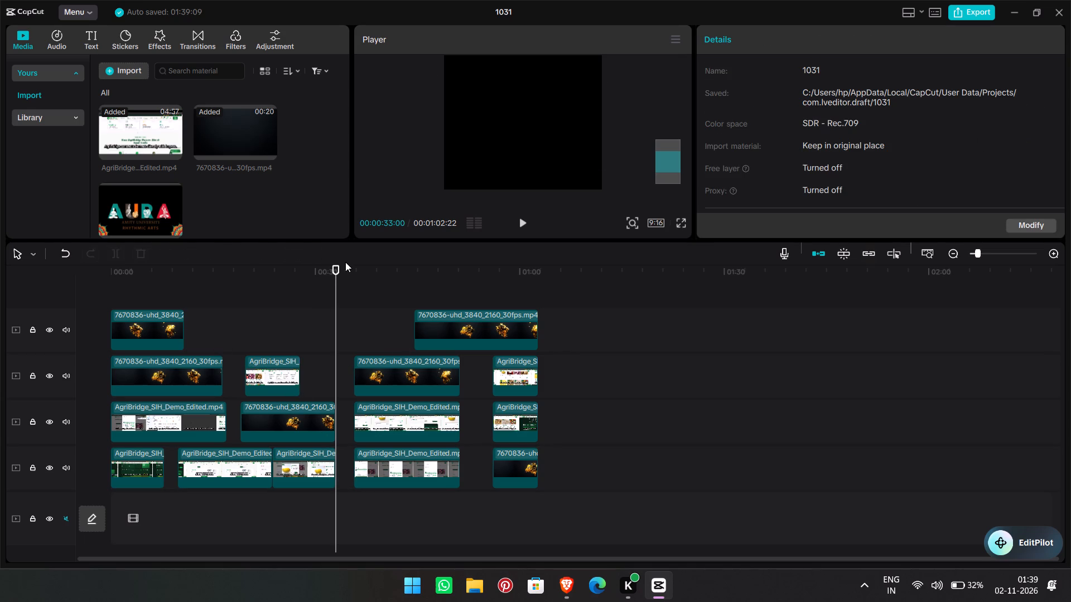
Split the clips crossing 00:00:19:27 on the second, third and fourth overlay tracks at that time.
drag(331, 268, 252, 277)
click(250, 278)
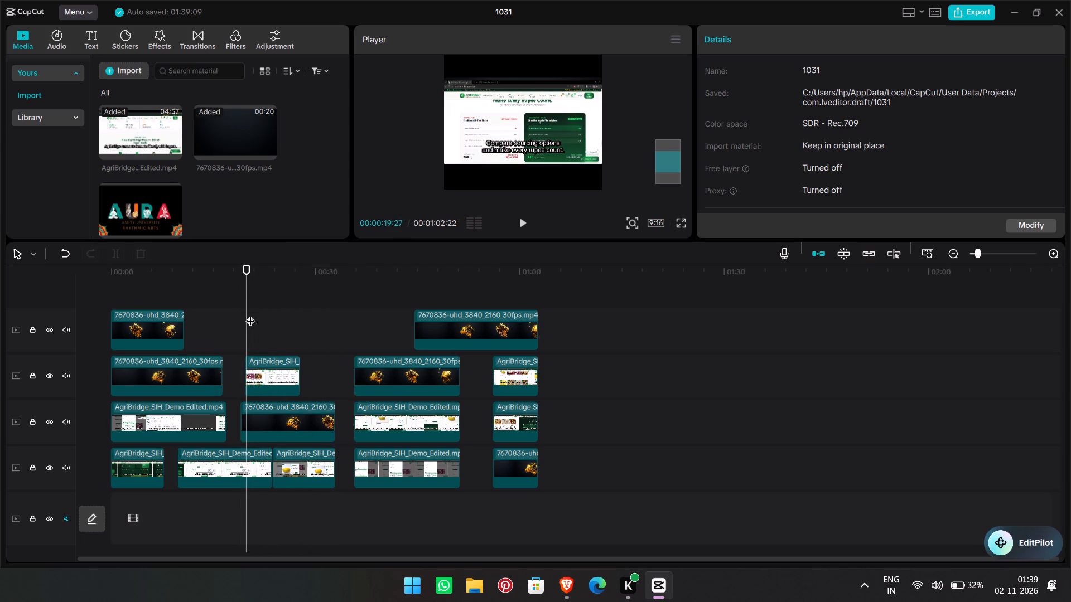
drag(318, 334, 279, 416)
drag(279, 416, 235, 534)
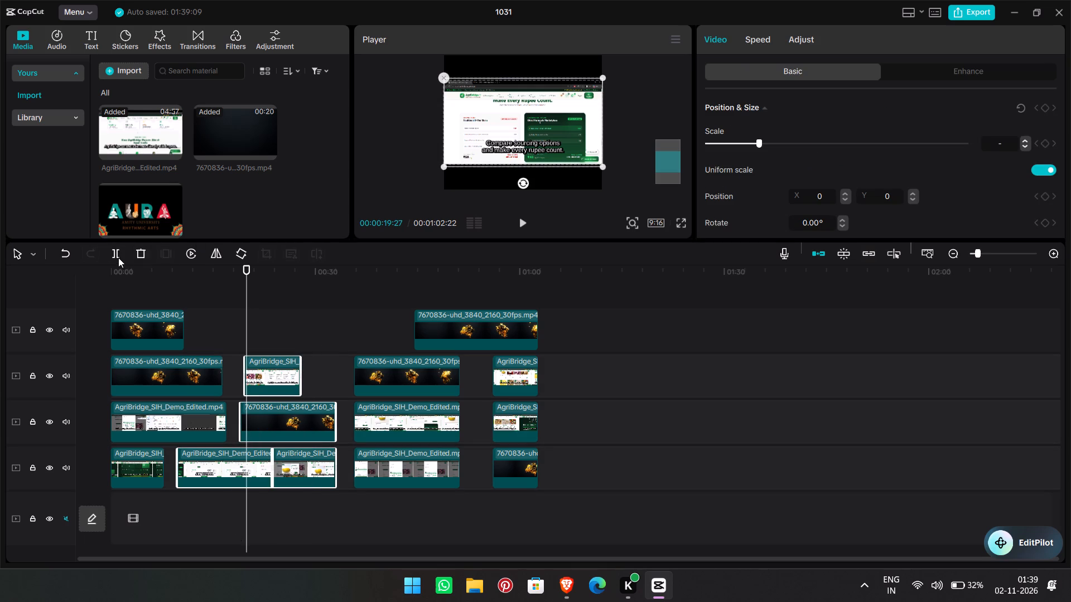
click(118, 257)
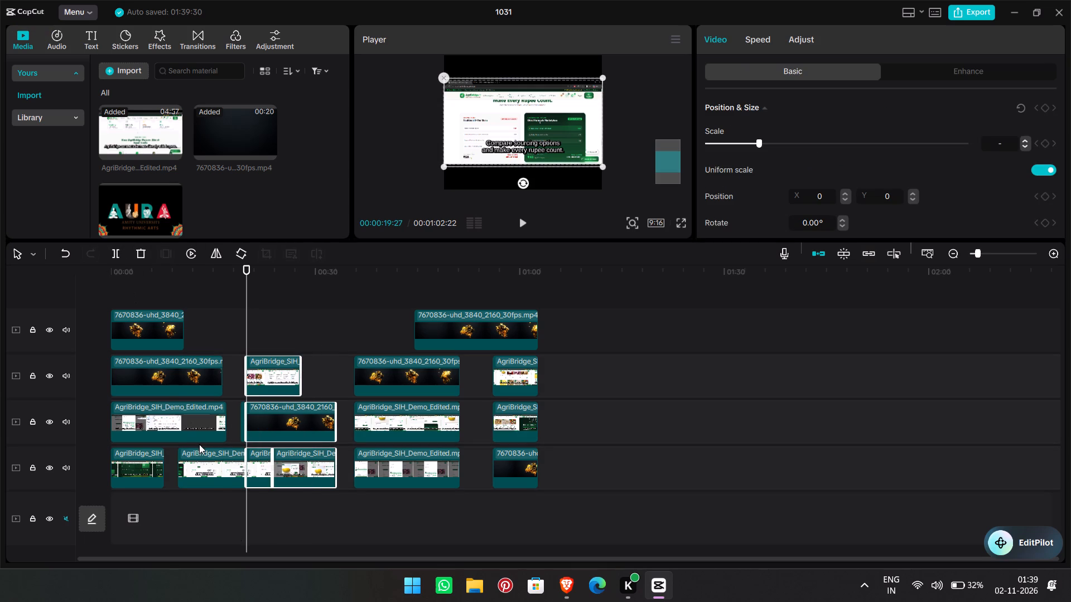
Delete the split-off pieces just before 00:00:19:27 on the fourth, third and second overlay tracks.
click(213, 475)
key(Delete)
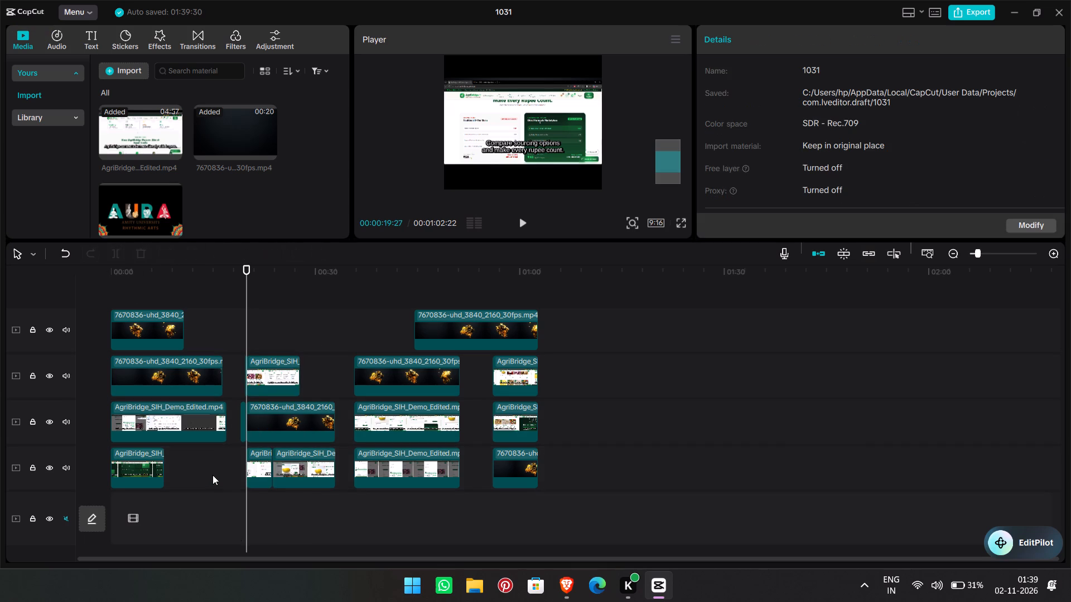
click(241, 435)
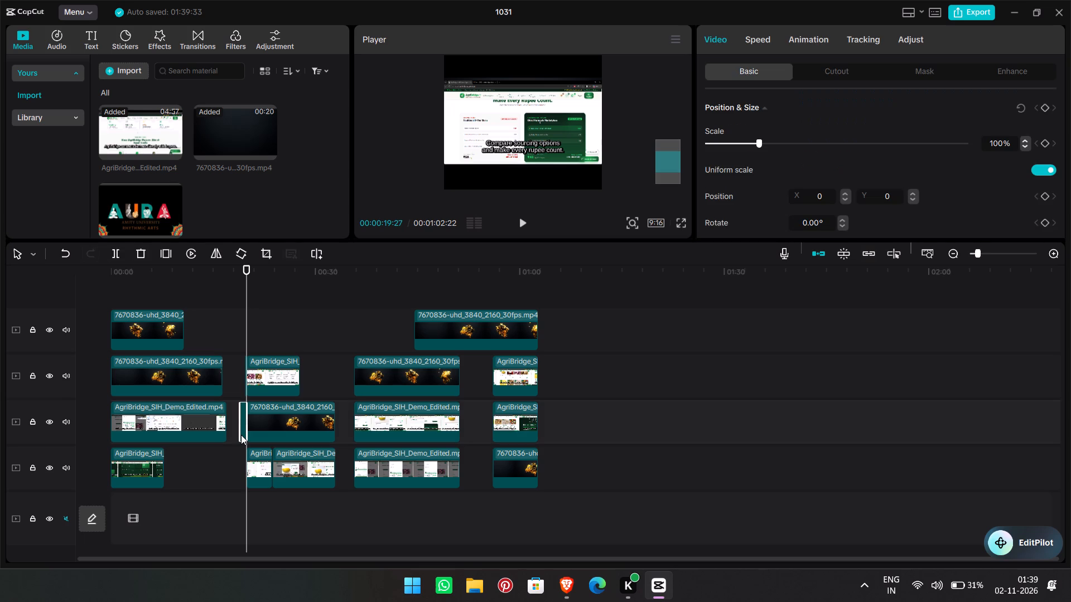
key(Delete)
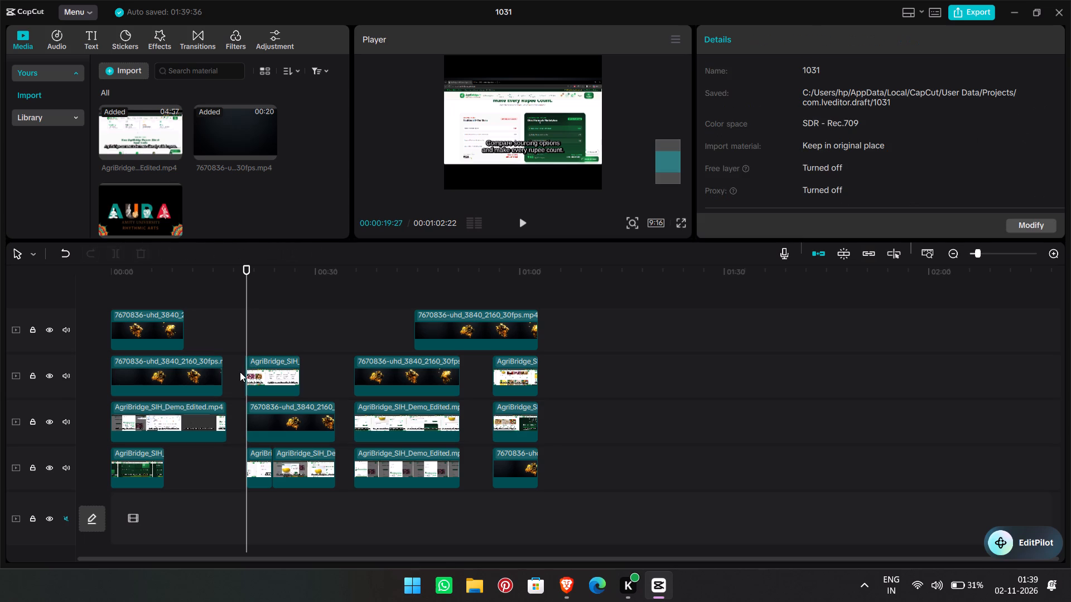
drag(237, 372, 245, 381)
key(Delete)
Split the first AgriBridge clip on the third overlay track at 00:00:16:14 and delete the sliver after it.
click(228, 349)
click(228, 349)
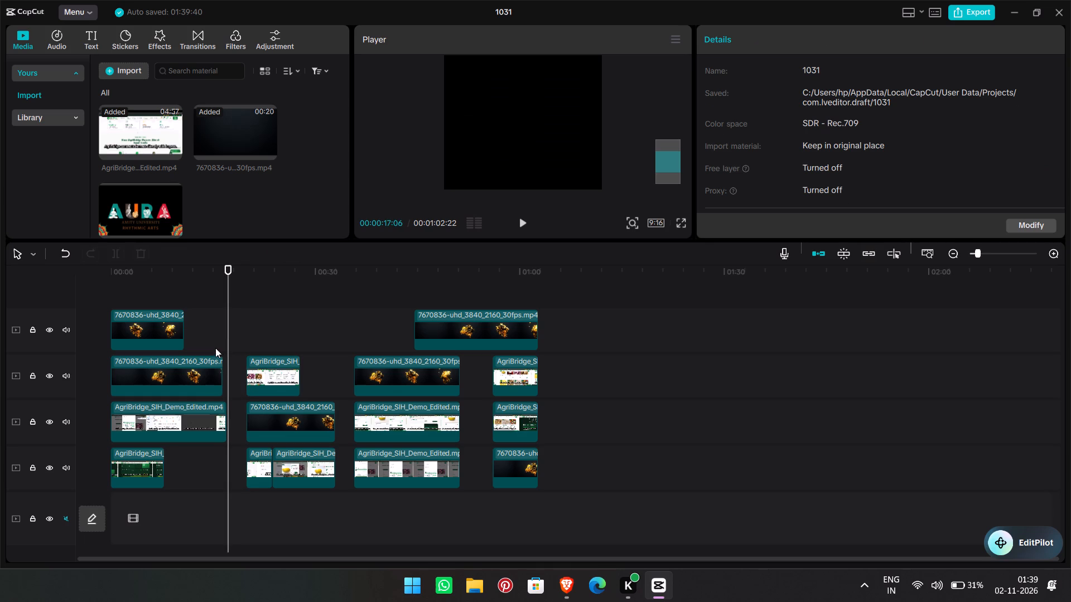
drag(220, 332, 181, 332)
drag(181, 332, 195, 334)
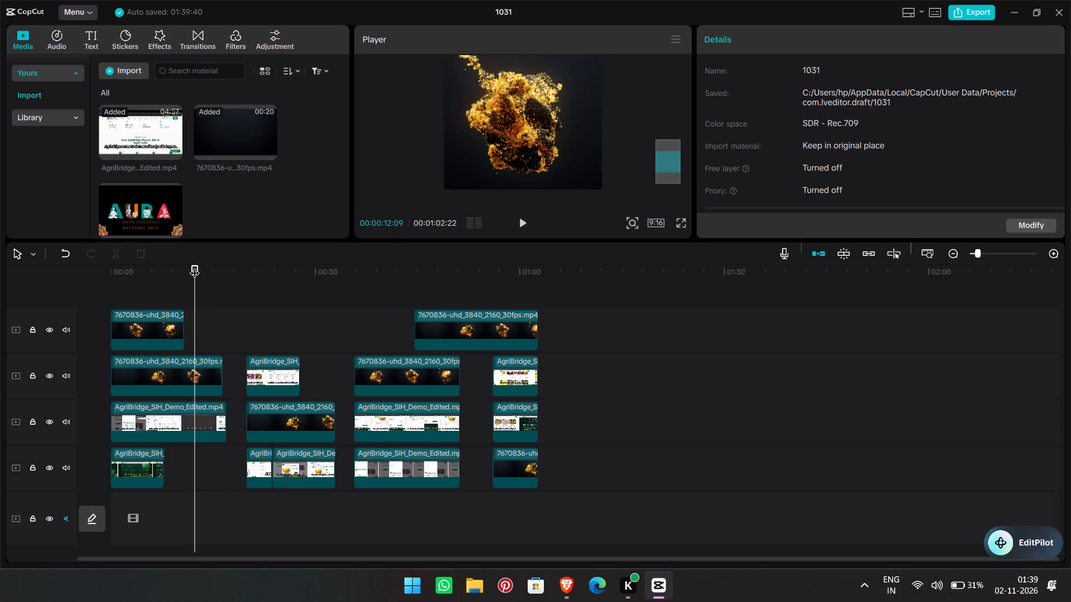
drag(195, 266, 223, 276)
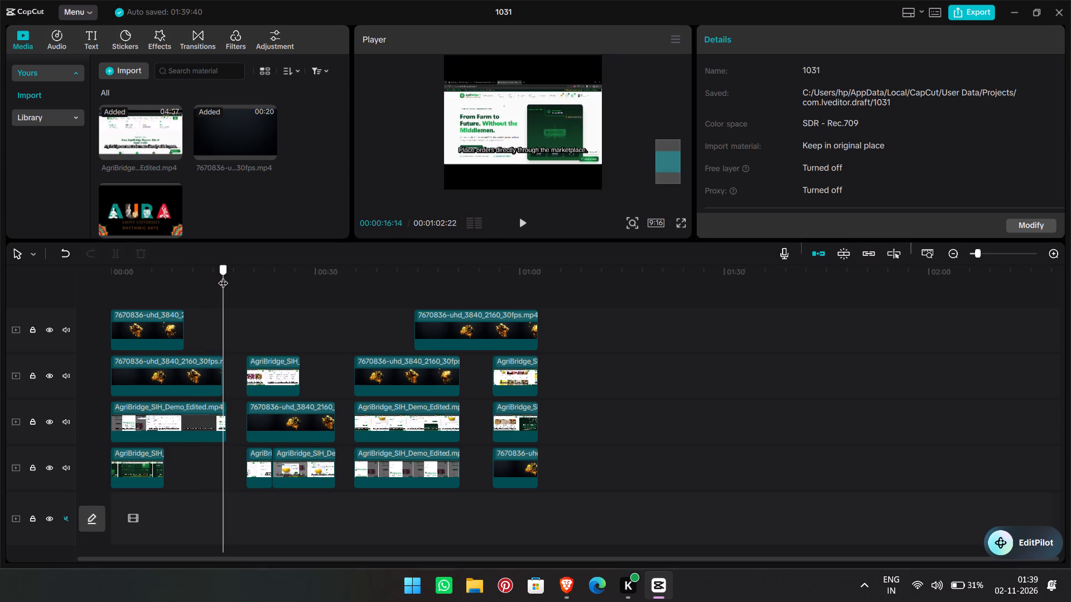
drag(223, 276, 223, 277)
click(197, 411)
click(118, 251)
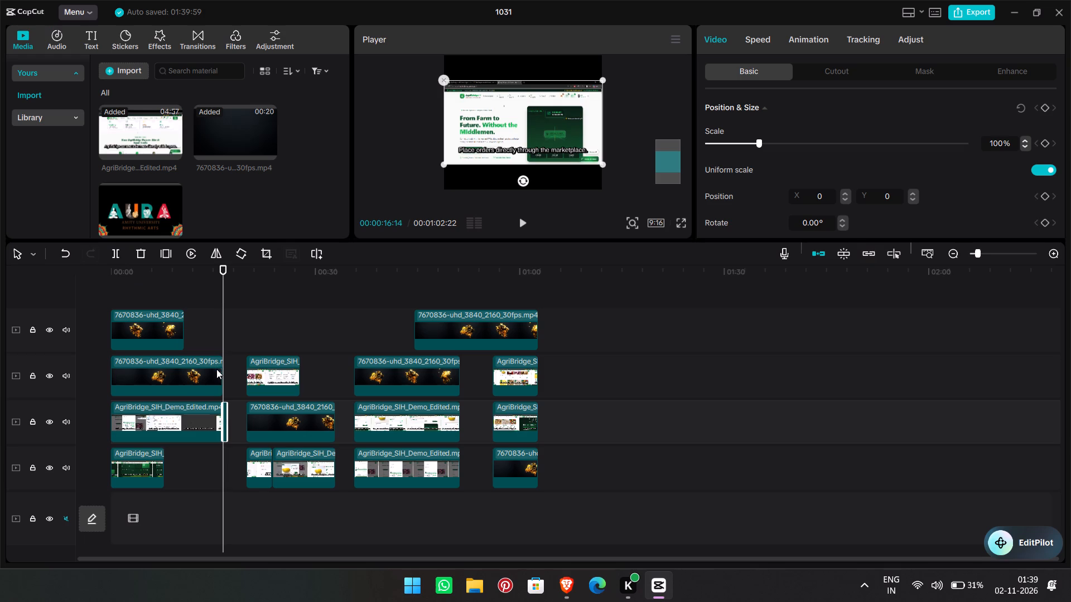
key(Delete)
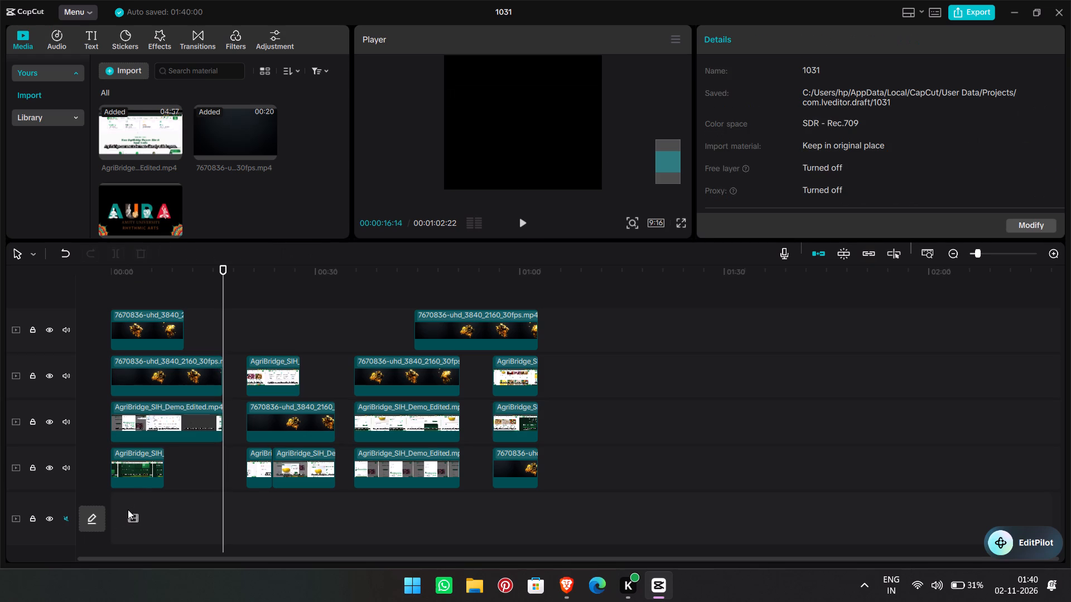
Extend the end of the first AgriBridge clip on the fourth overlay track to 00:00:16:14.
click(146, 465)
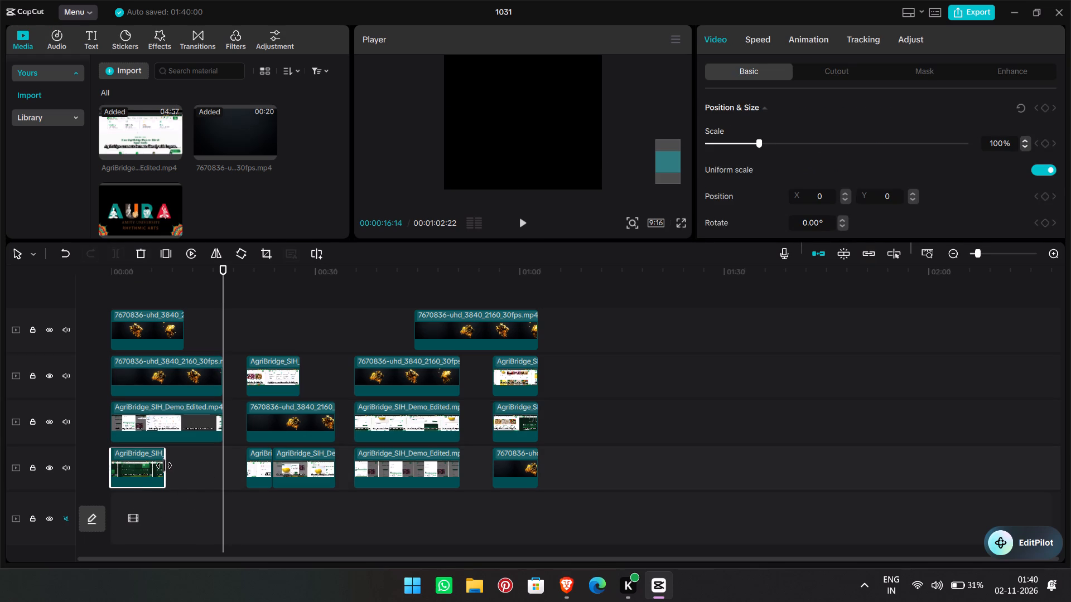
drag(164, 465, 242, 474)
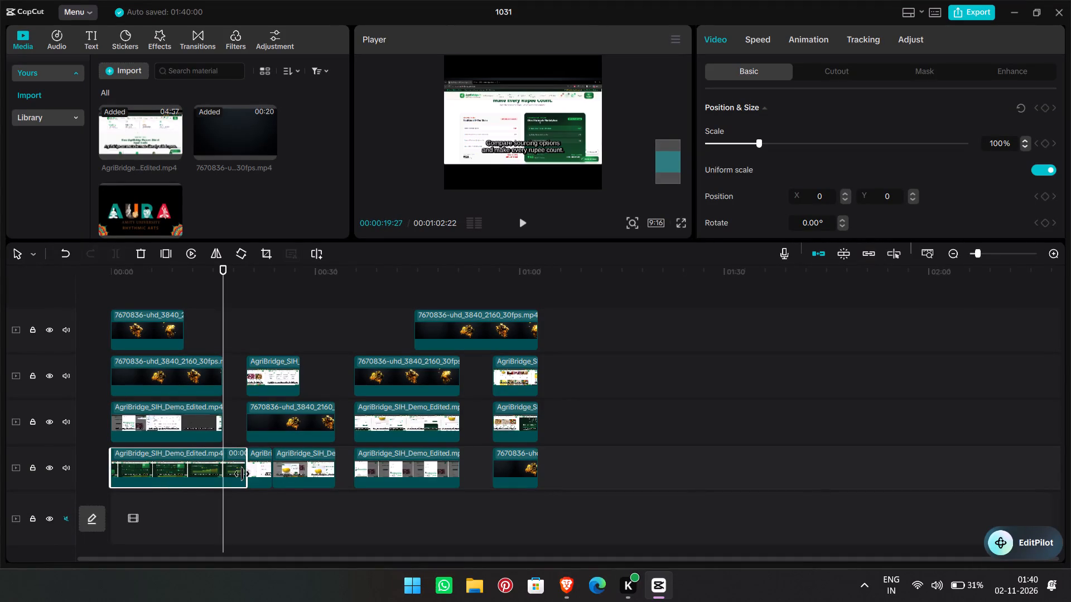
drag(242, 474, 219, 472)
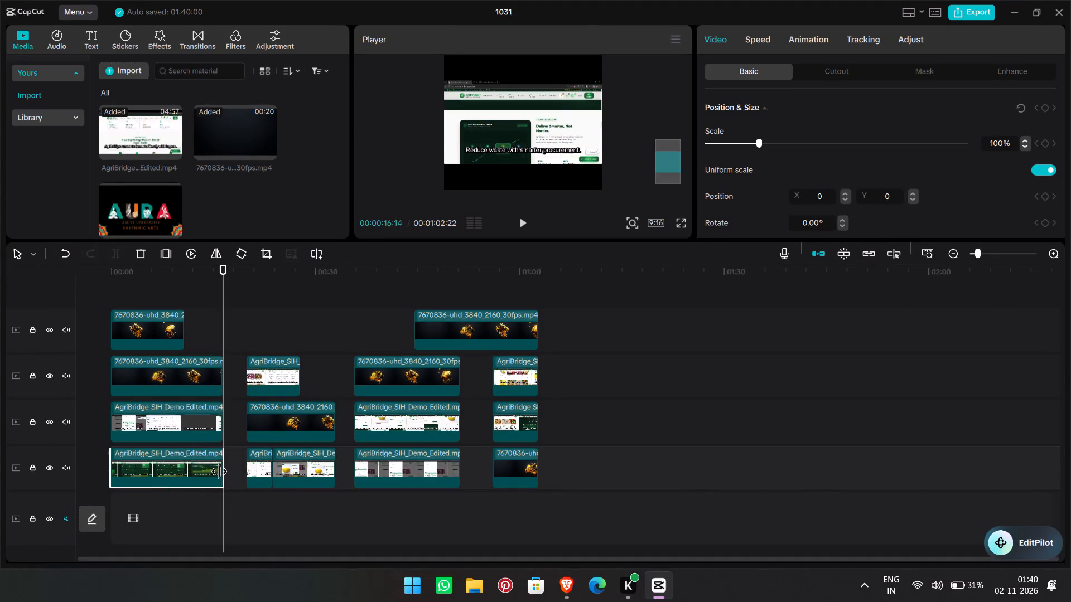
drag(219, 472, 220, 472)
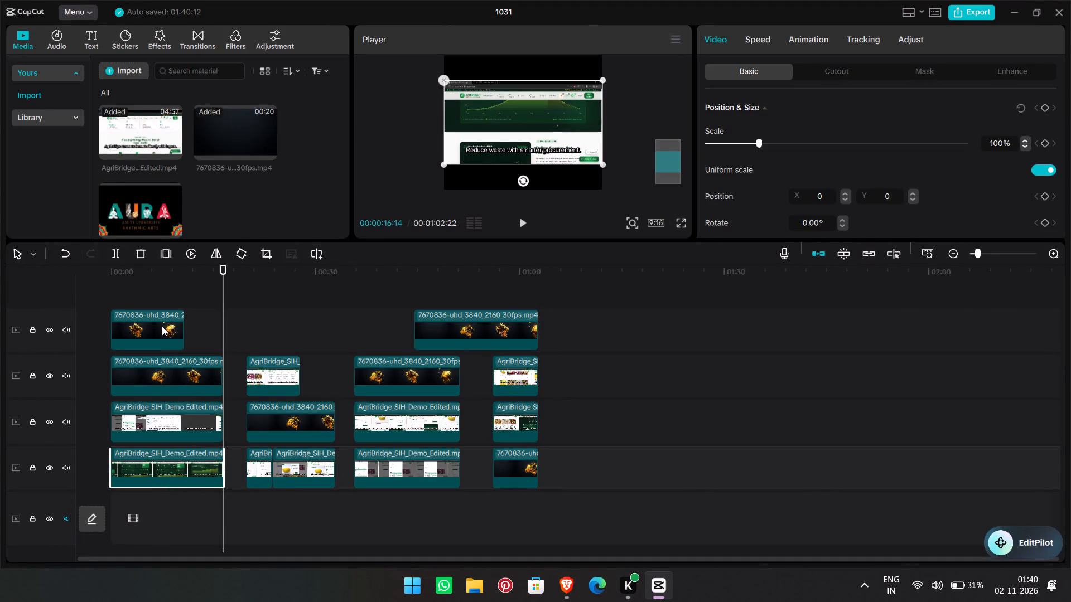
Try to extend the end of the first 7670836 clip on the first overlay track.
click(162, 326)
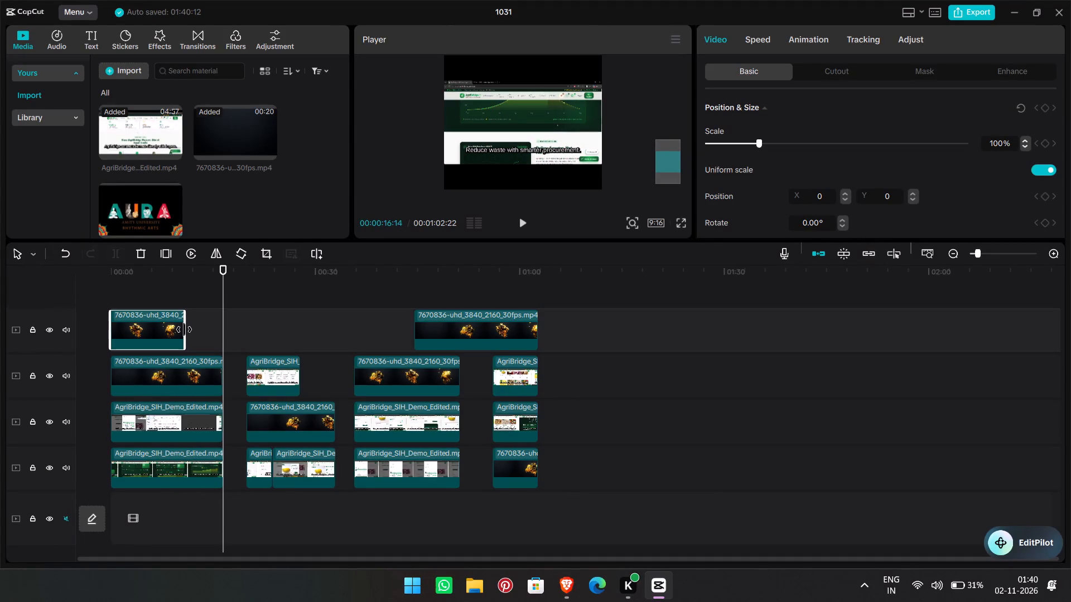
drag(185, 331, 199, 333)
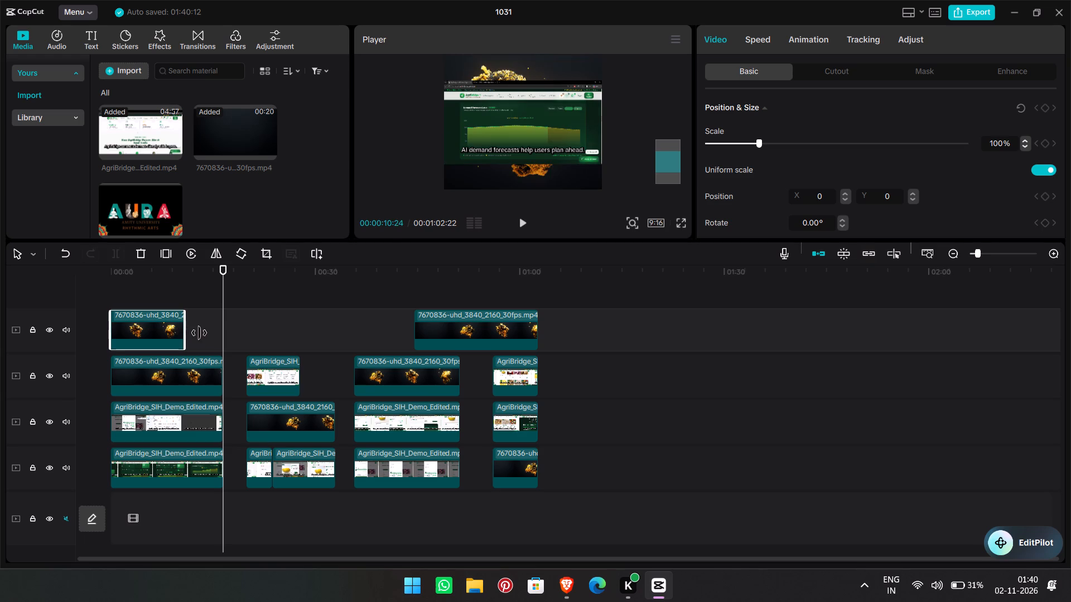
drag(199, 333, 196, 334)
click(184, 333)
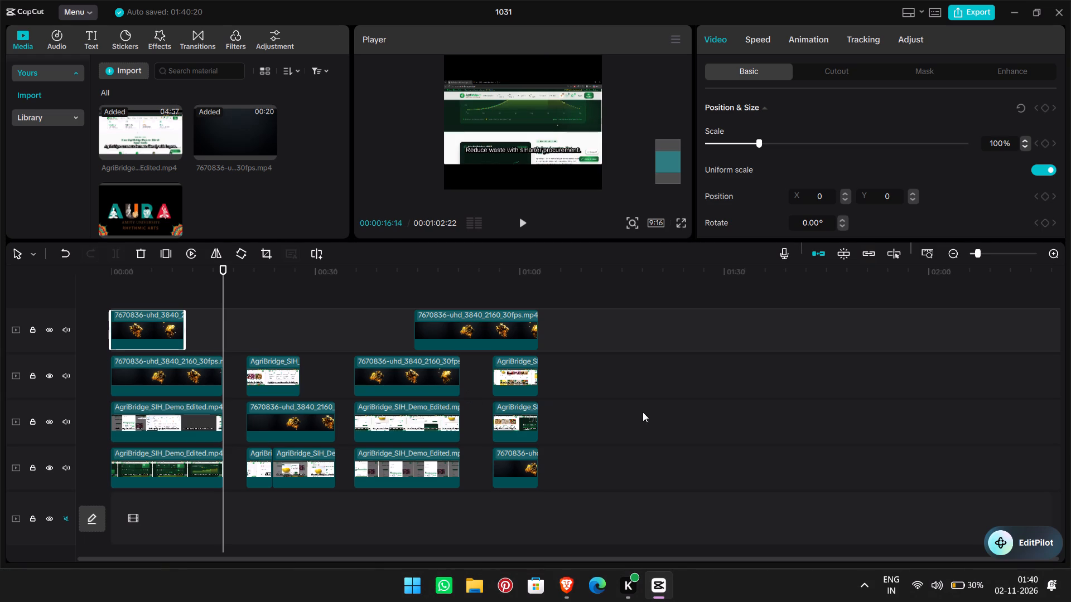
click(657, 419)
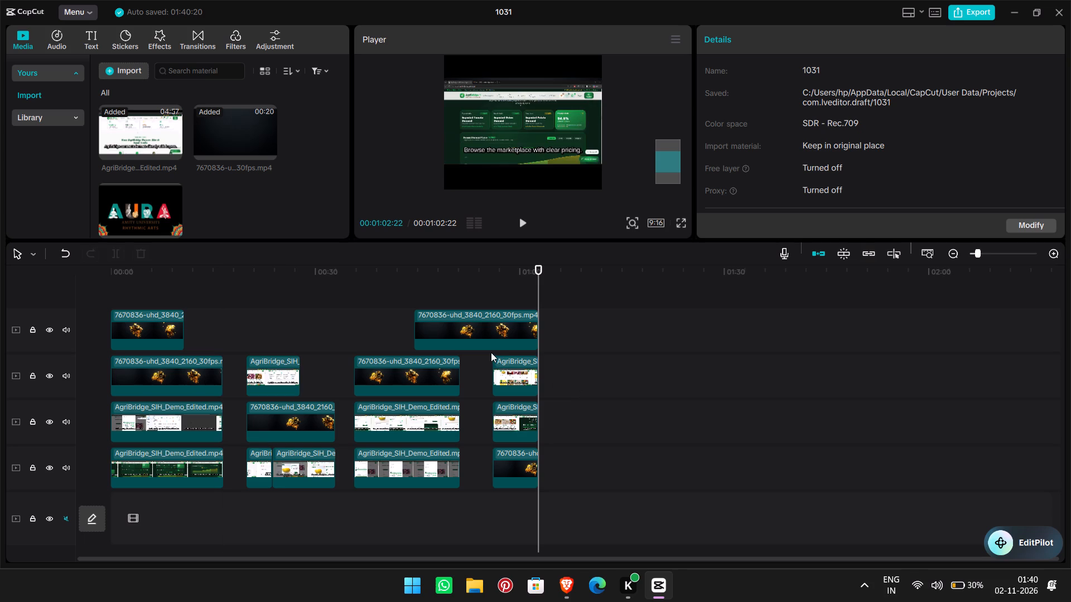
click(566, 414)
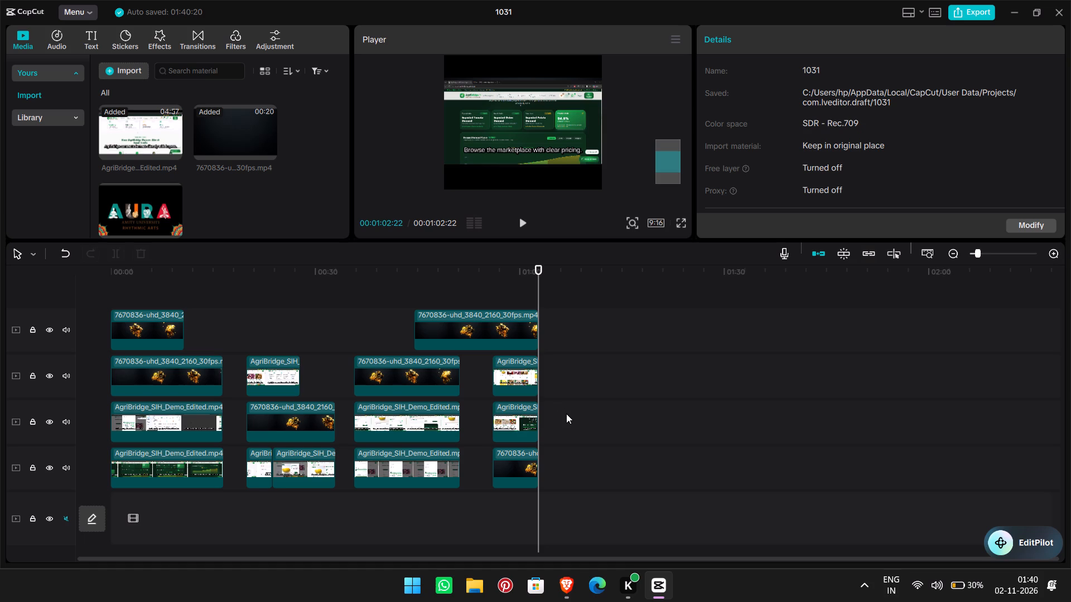
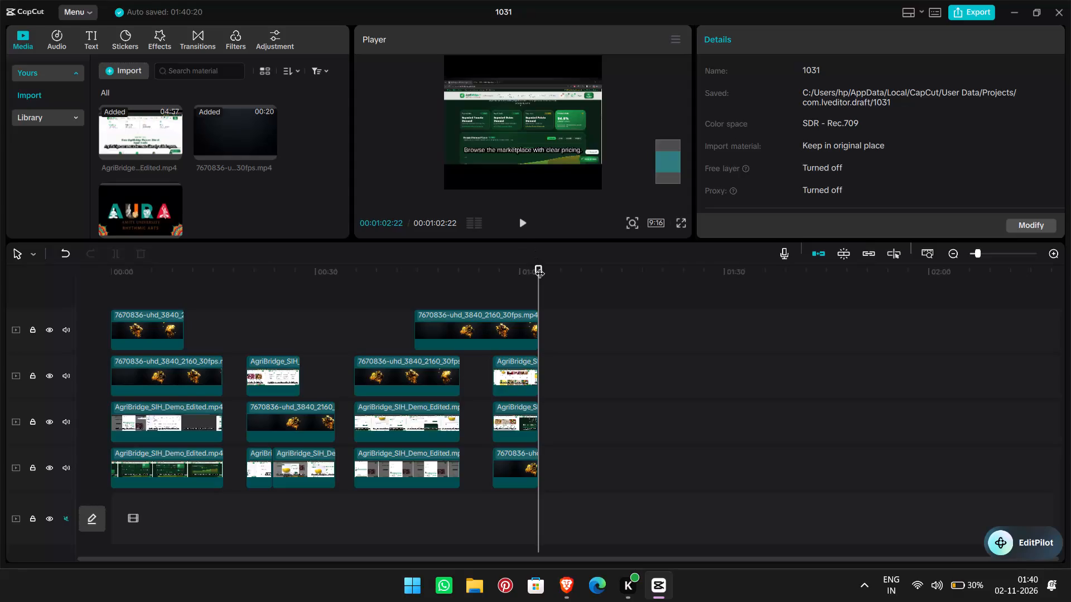
Scrub through the timeline between about 00:00:27 and 00:01:02 to examine the clips' frames in the preview.
drag(540, 266, 440, 270)
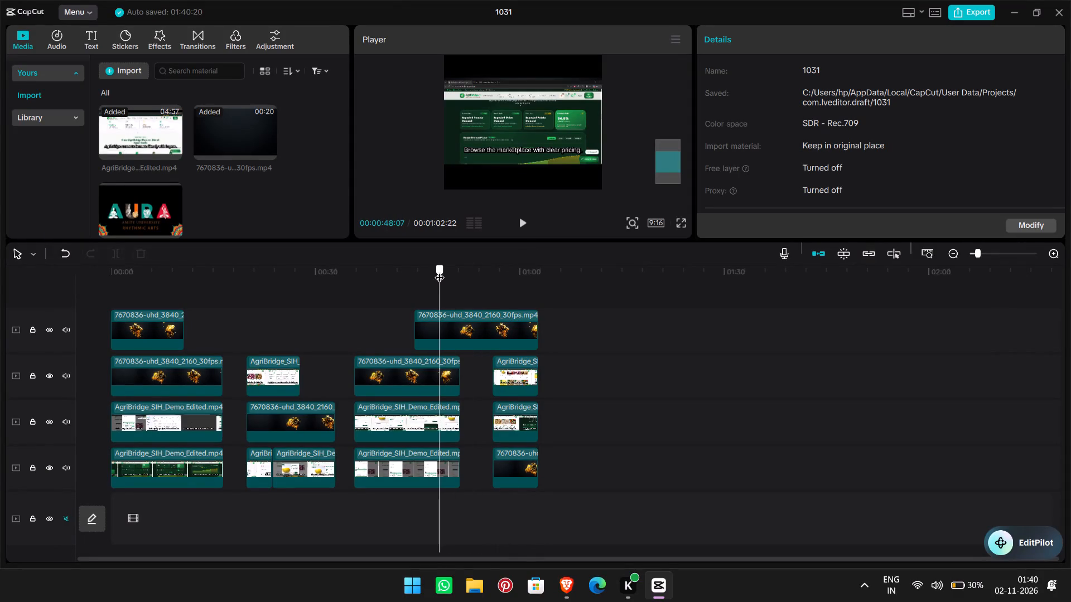
drag(440, 270, 444, 270)
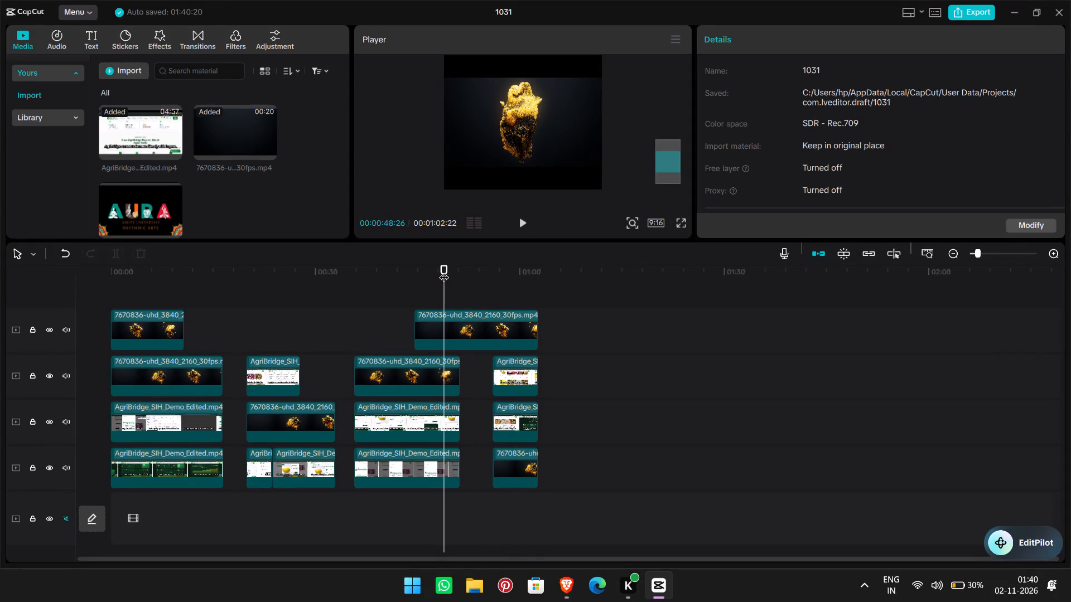
click(580, 308)
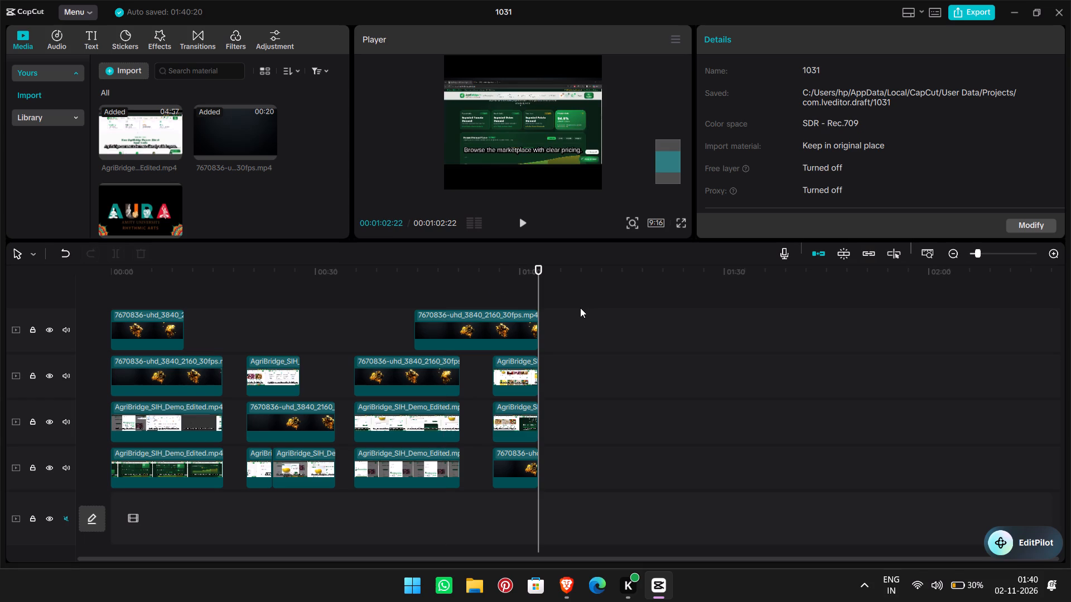
drag(539, 268, 331, 286)
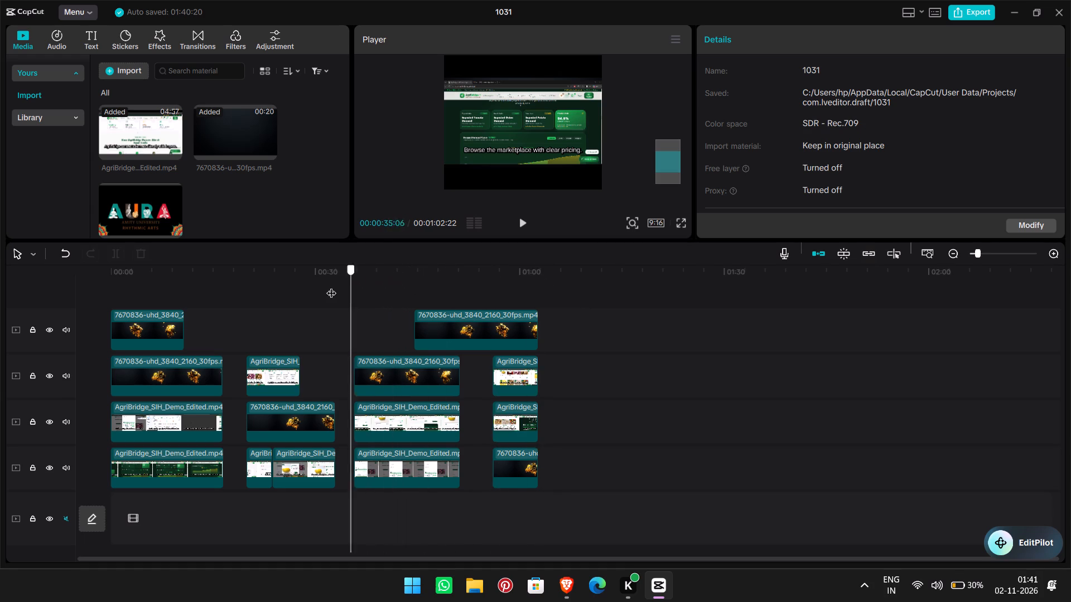
drag(331, 286, 301, 285)
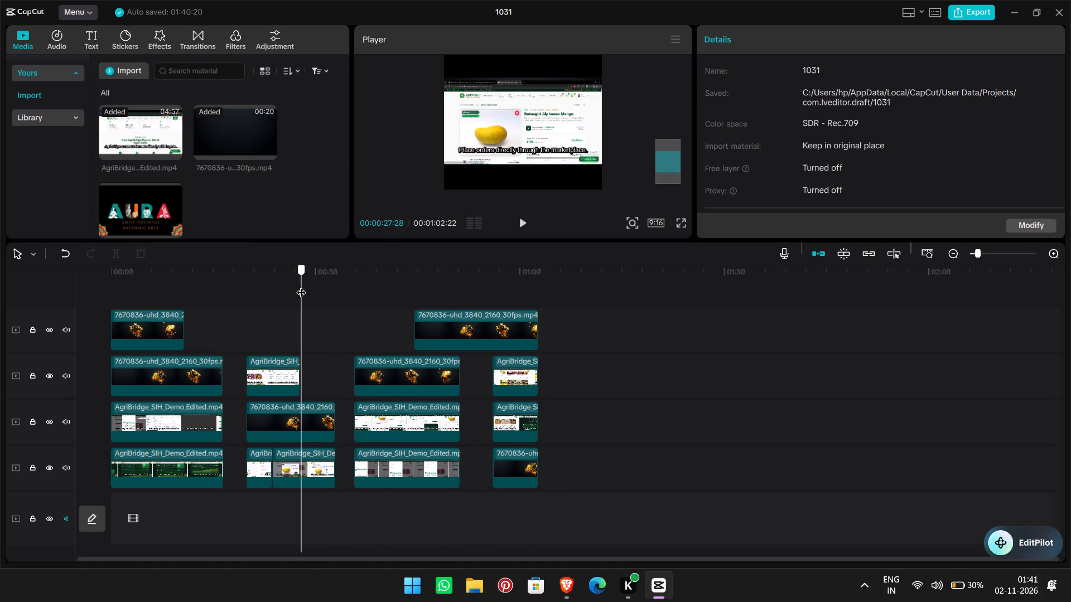
drag(301, 285, 301, 286)
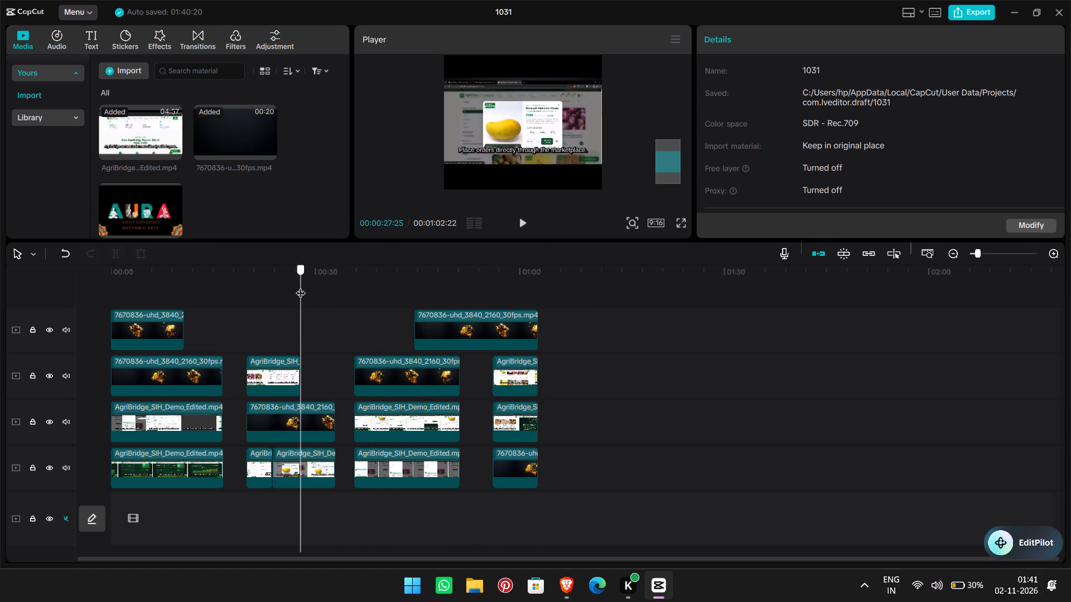
drag(301, 286, 300, 289)
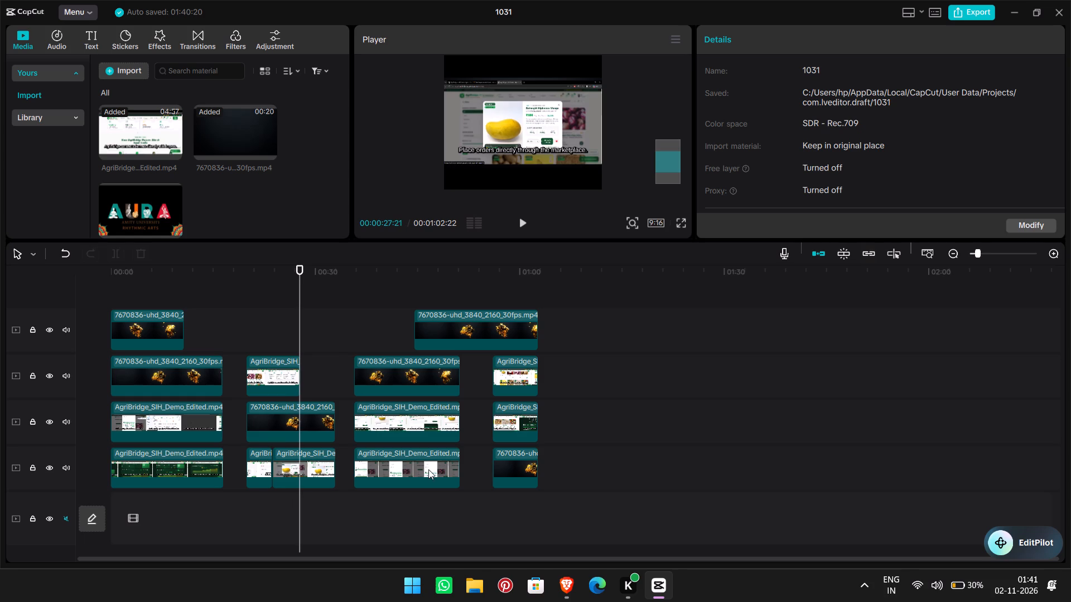
click(602, 513)
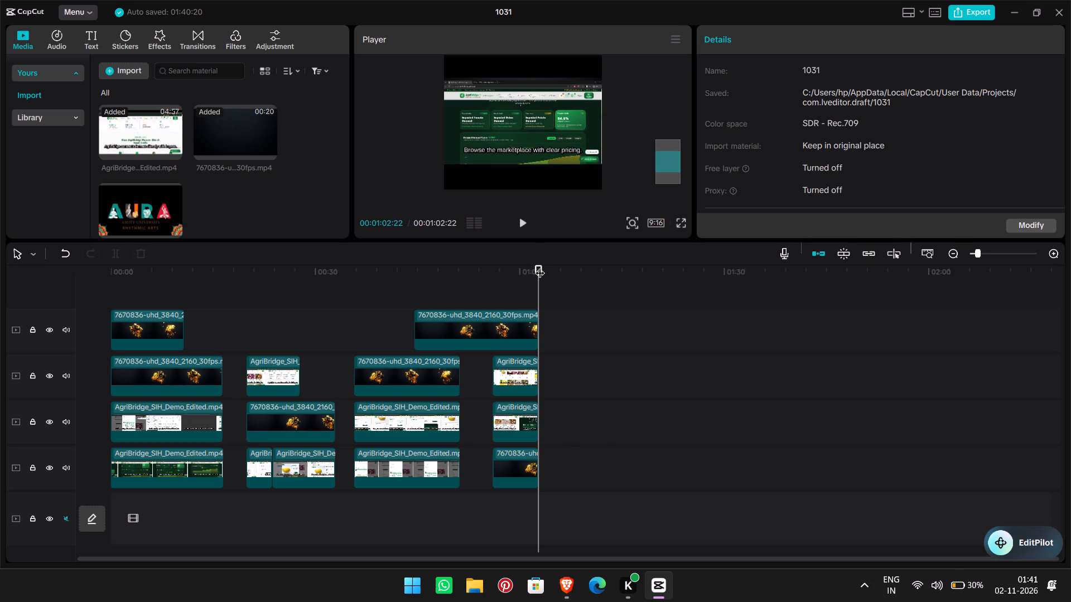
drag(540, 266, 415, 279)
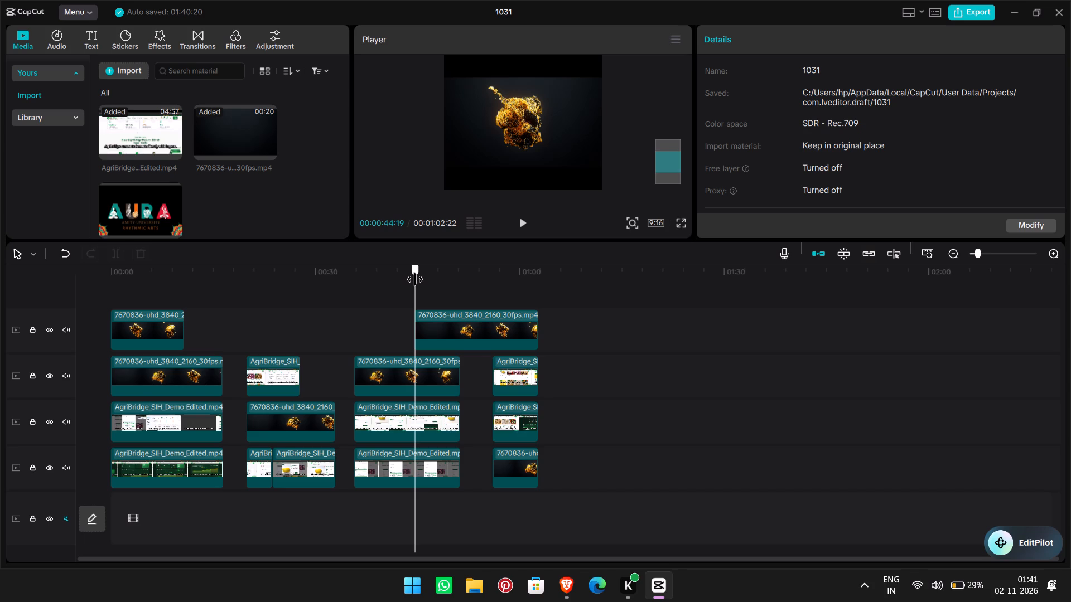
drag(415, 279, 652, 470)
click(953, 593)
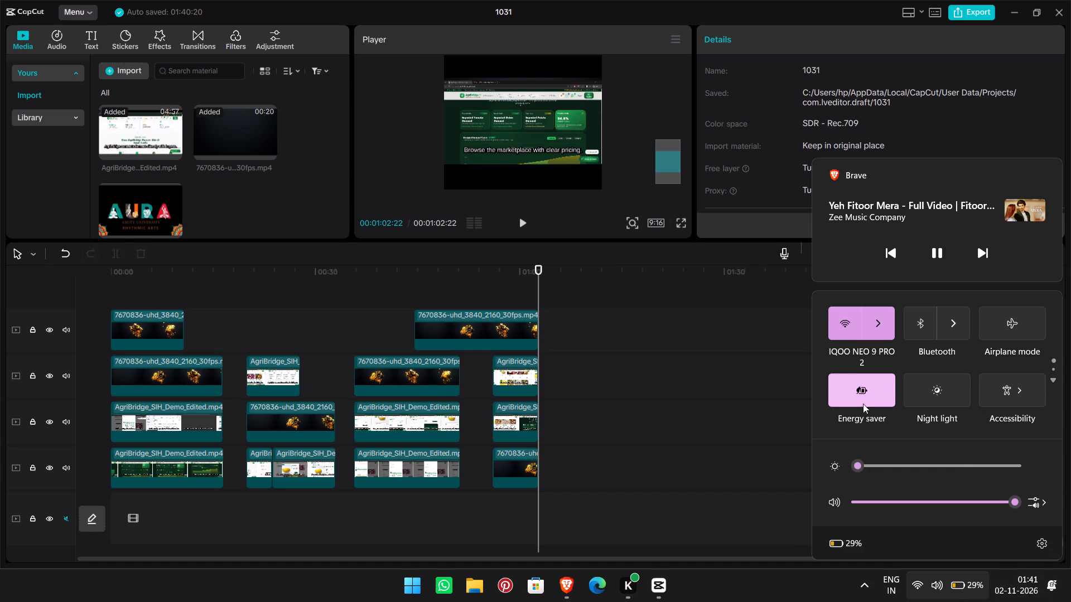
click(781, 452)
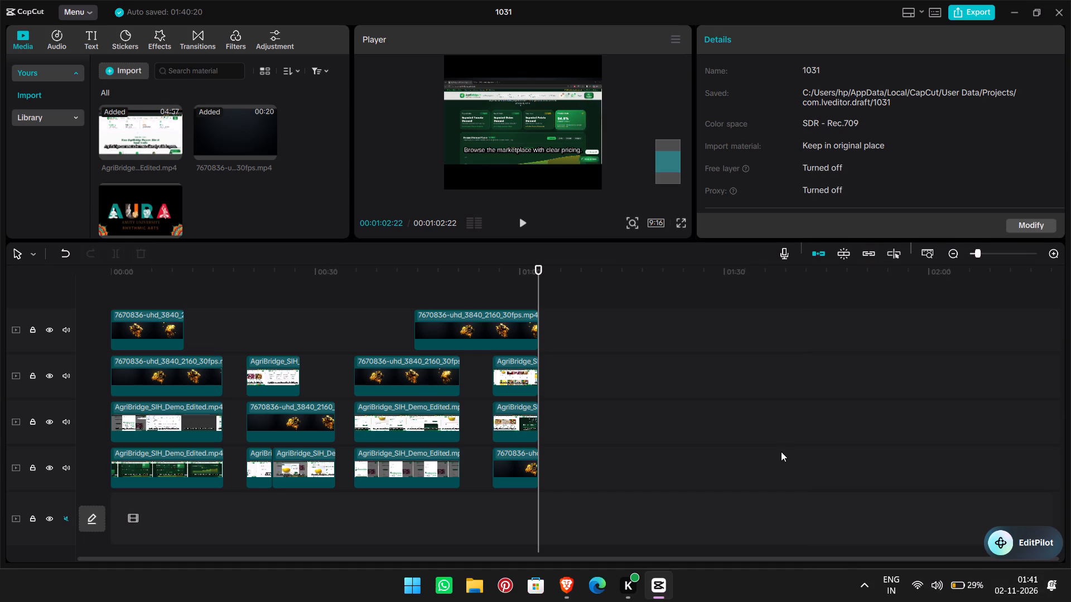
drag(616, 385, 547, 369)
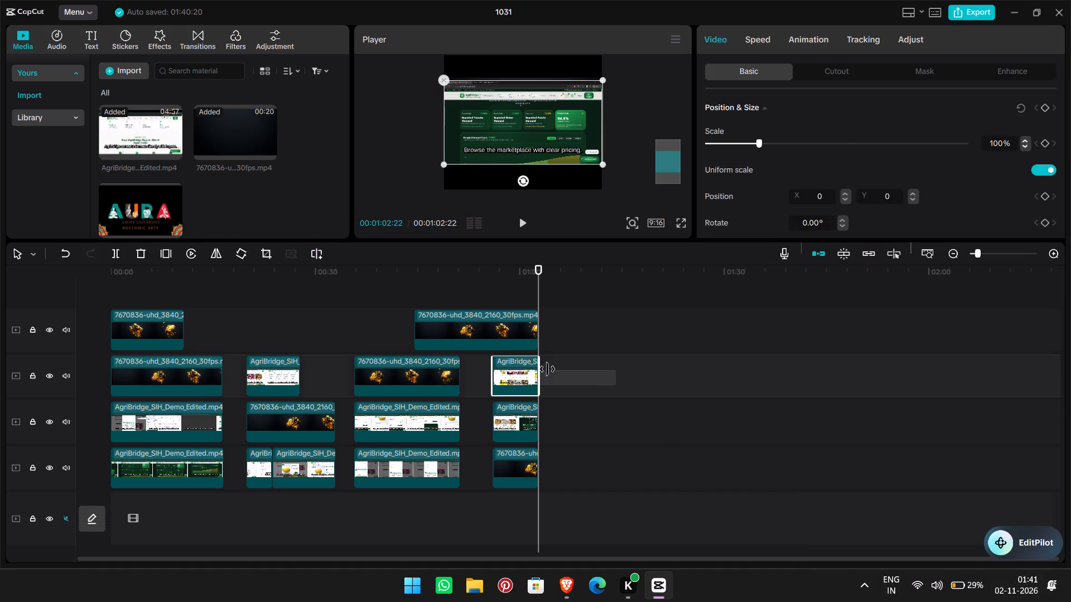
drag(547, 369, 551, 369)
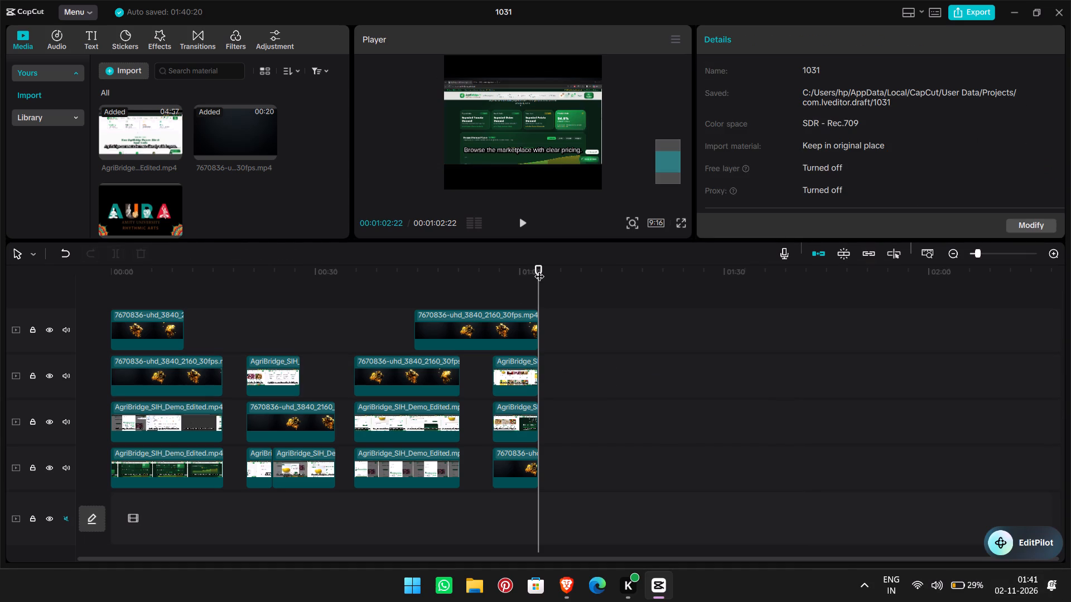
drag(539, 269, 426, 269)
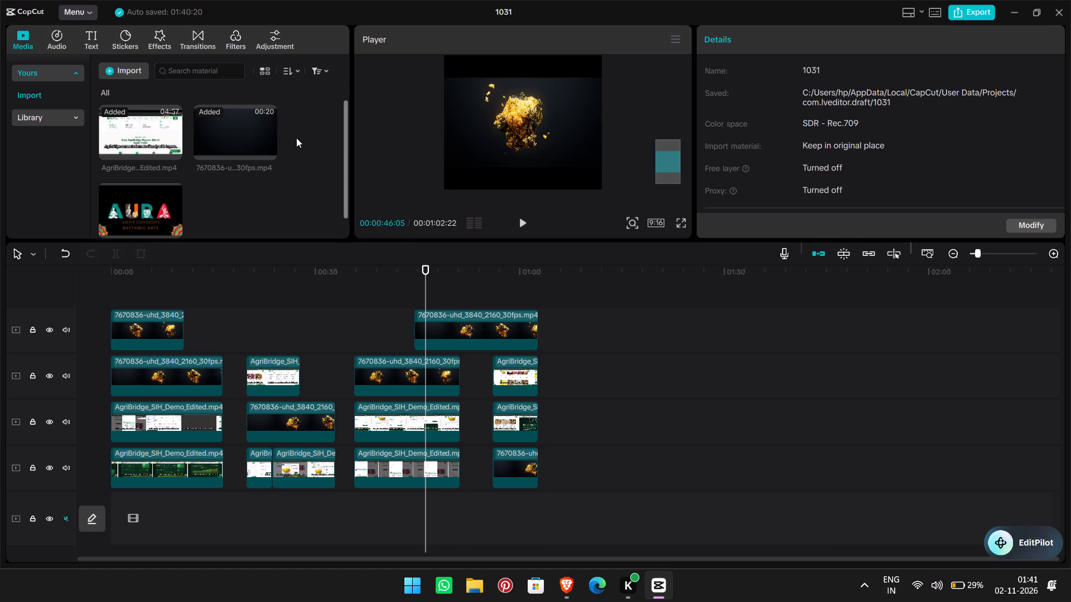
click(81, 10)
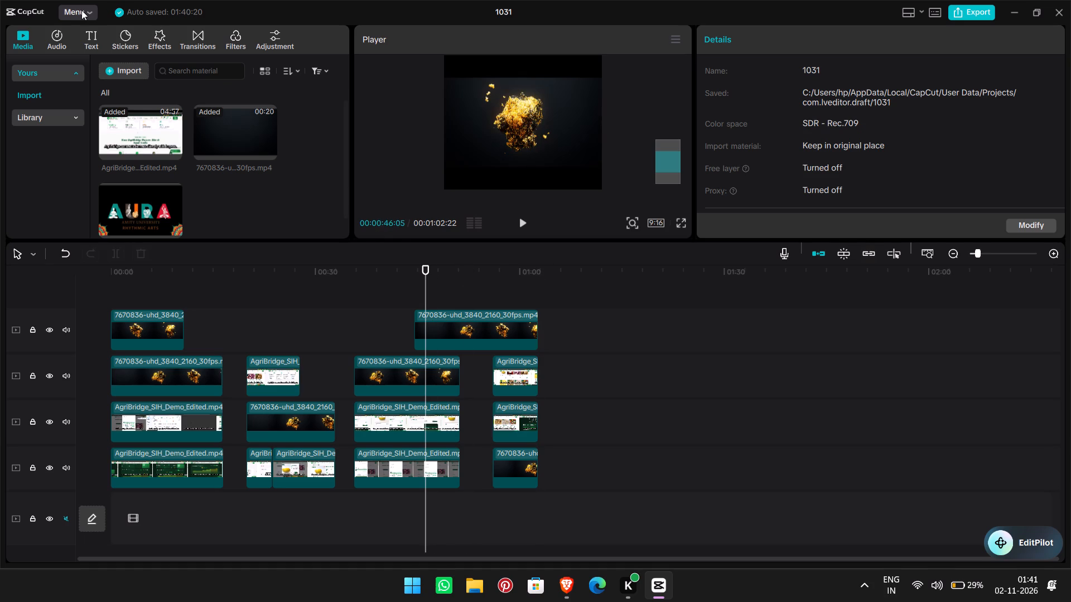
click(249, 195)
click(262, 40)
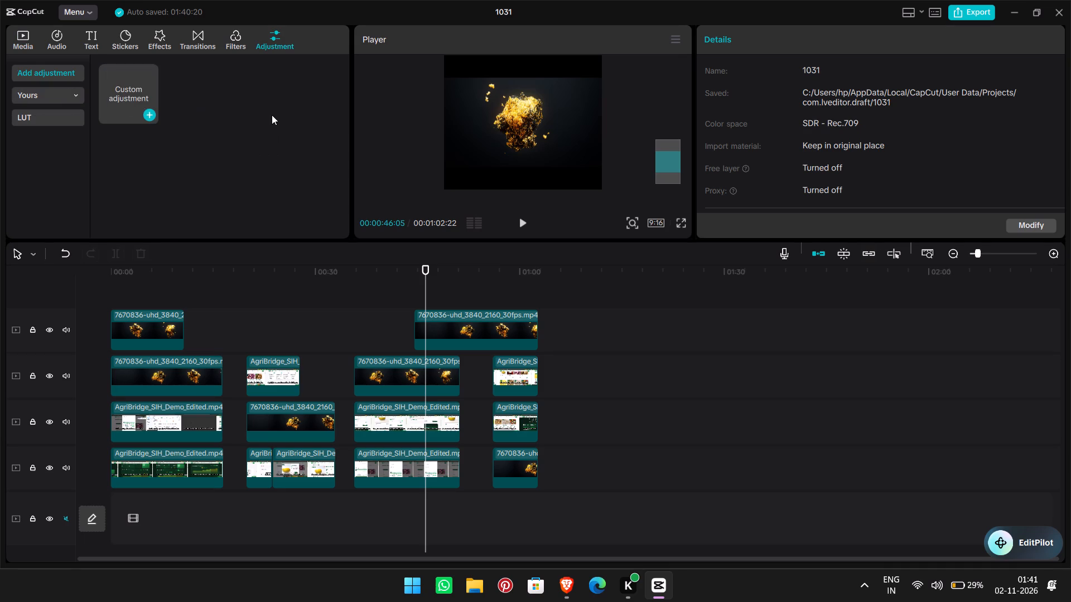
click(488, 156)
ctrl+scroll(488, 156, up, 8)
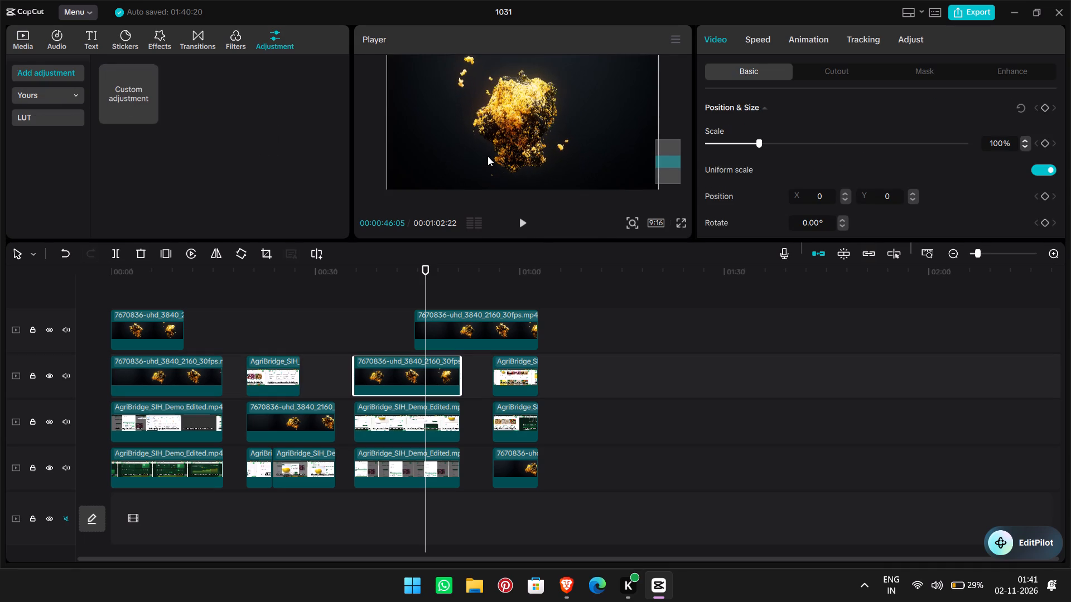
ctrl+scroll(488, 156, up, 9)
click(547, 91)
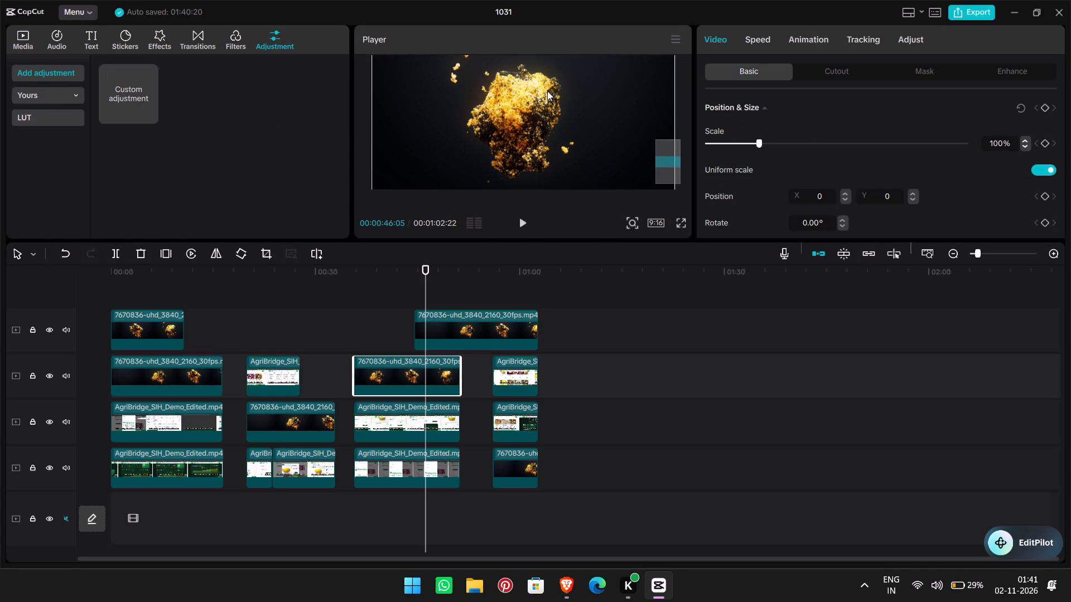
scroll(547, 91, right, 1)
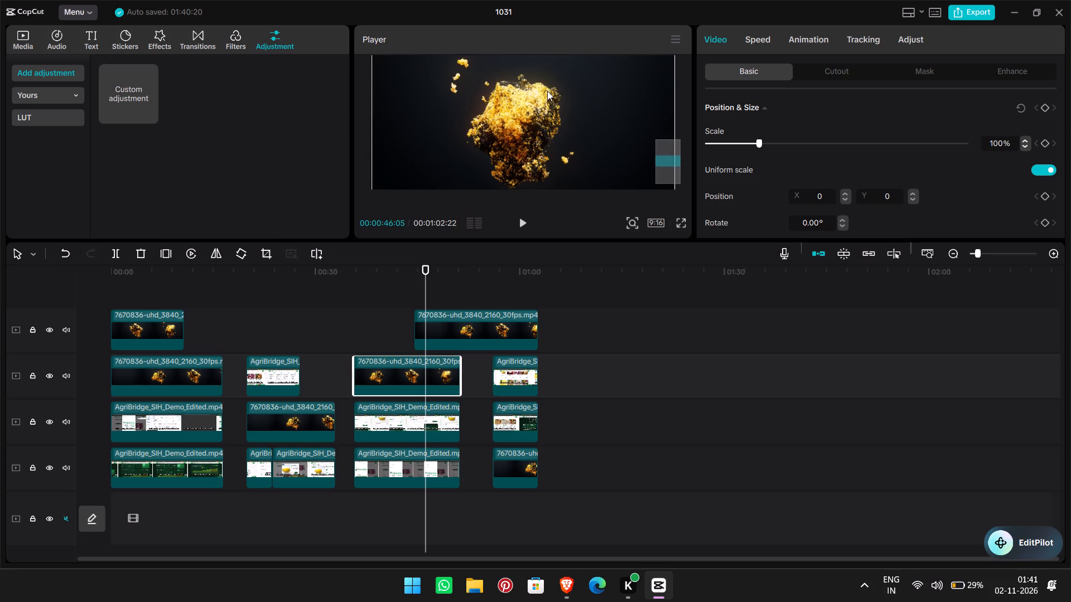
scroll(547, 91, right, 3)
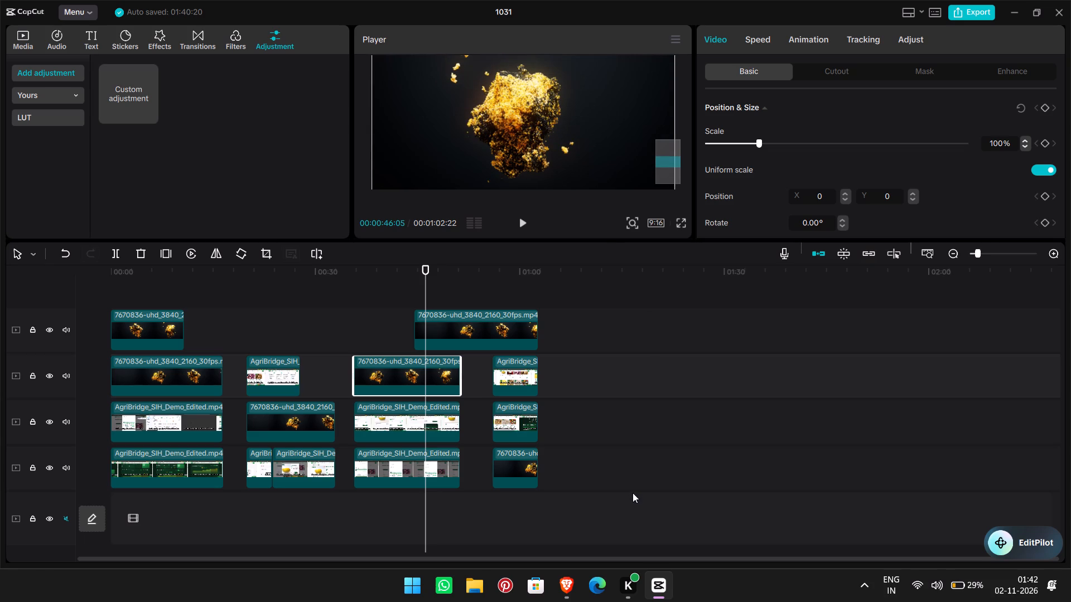
Switch to Brave and raise the YouTube tab's volume above 100% with the Sound Booster extension, returning to CapCut.
click(558, 586)
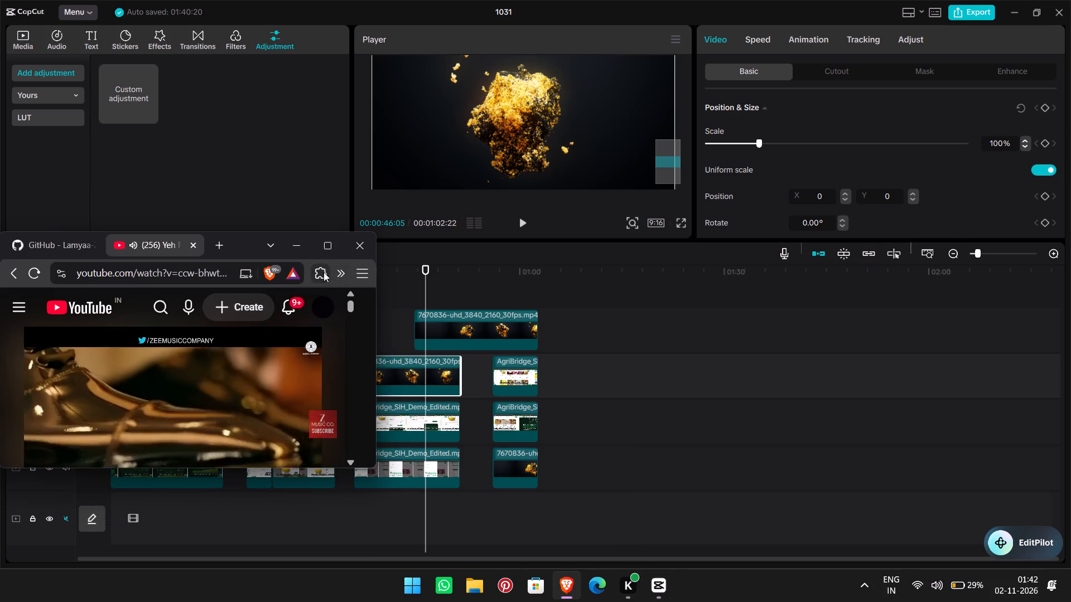
click(324, 272)
click(231, 447)
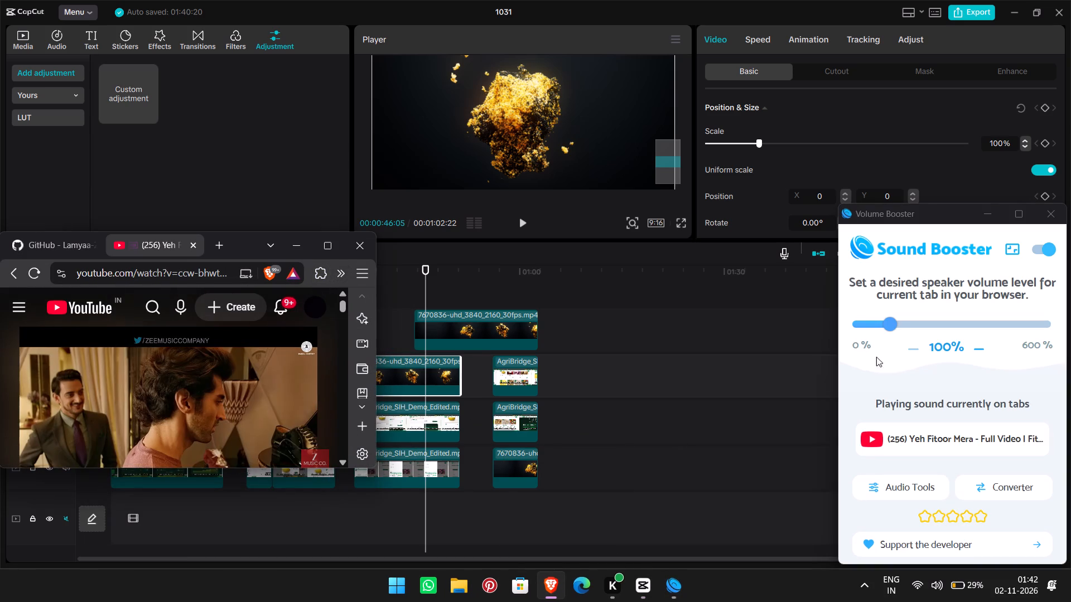
drag(893, 327, 911, 327)
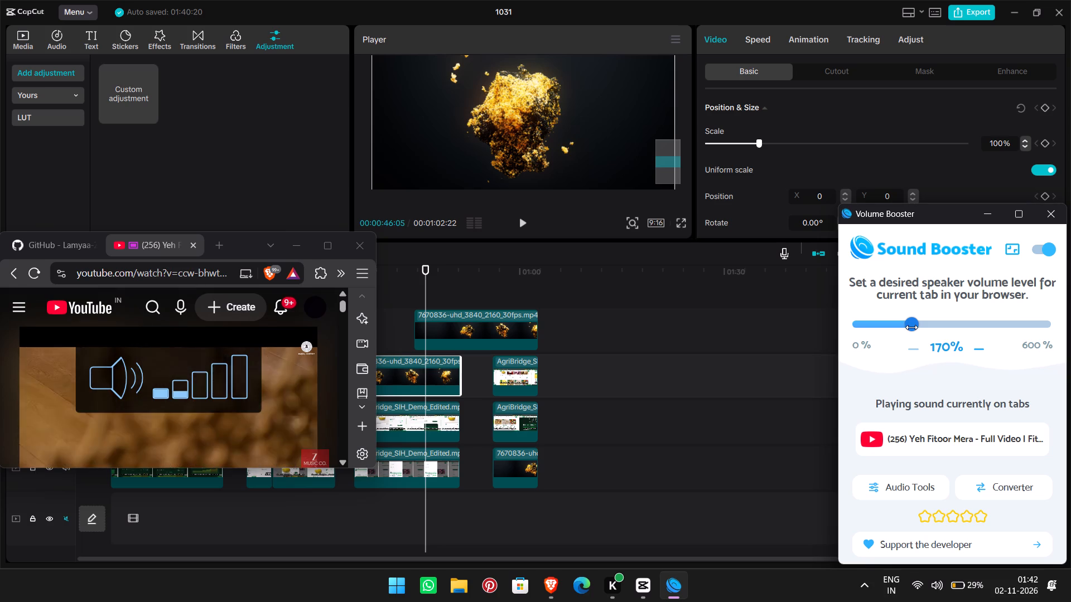
drag(911, 327, 906, 327)
click(734, 372)
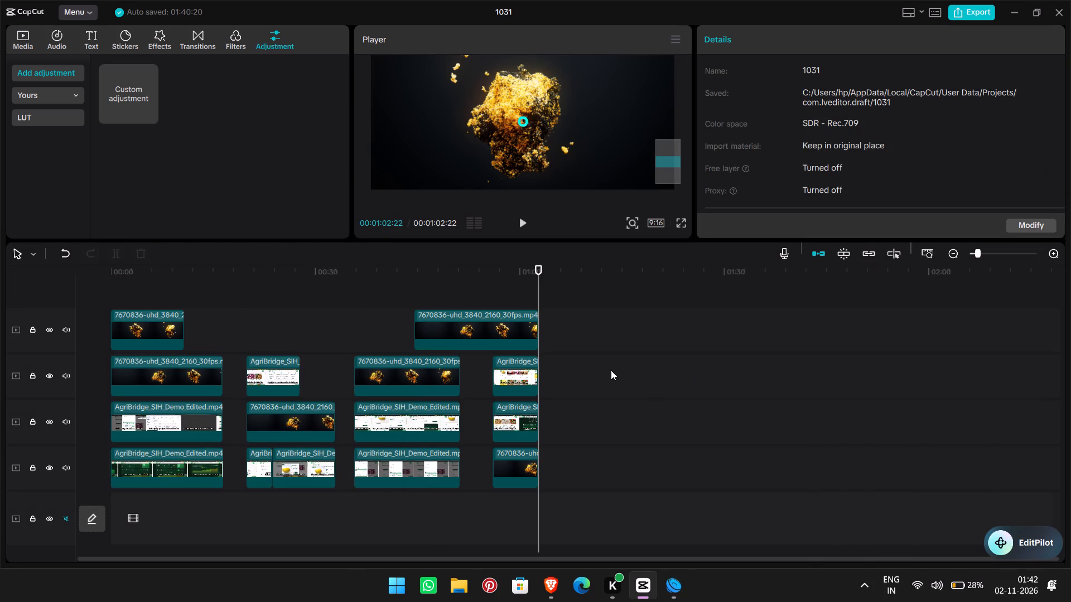
Set the scale of the last 7670836 clip on the first overlay track to 463%.
drag(611, 370, 542, 364)
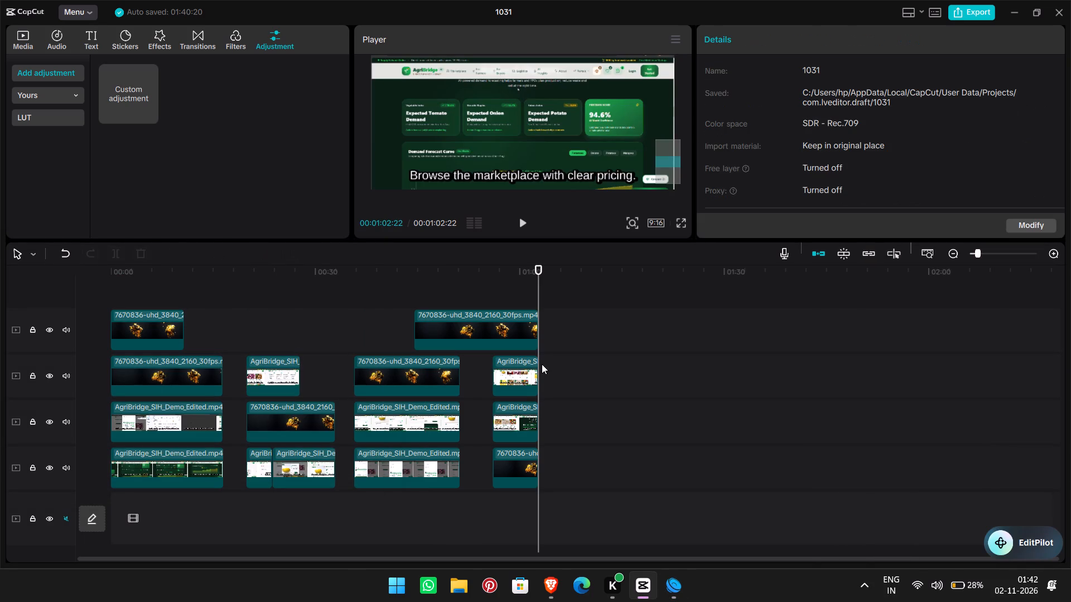
drag(567, 327, 505, 327)
drag(505, 327, 552, 334)
click(552, 334)
drag(552, 334, 558, 337)
drag(558, 337, 508, 331)
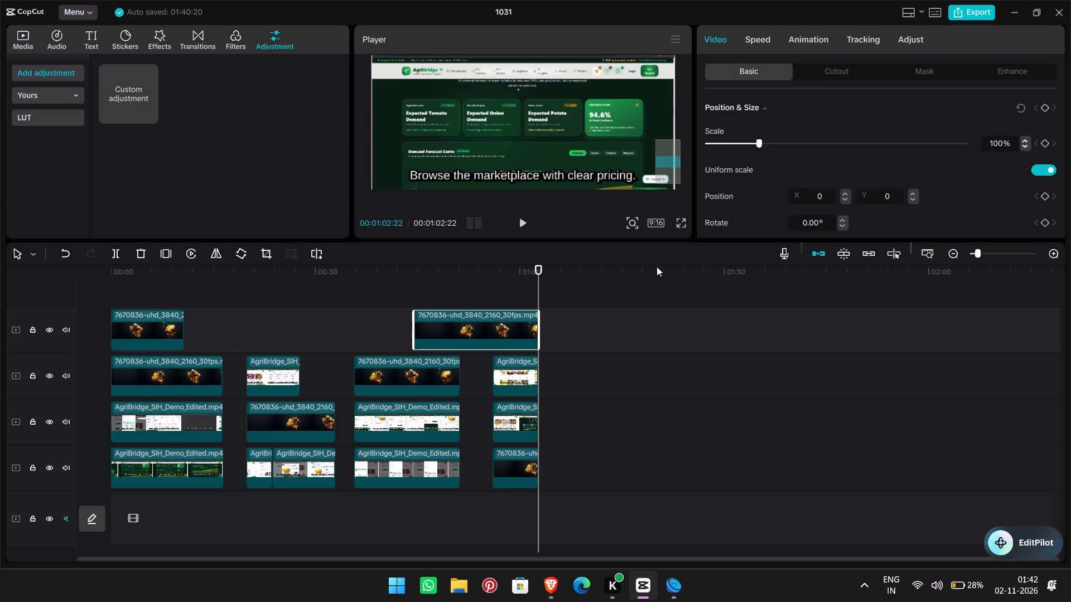
drag(758, 137, 811, 142)
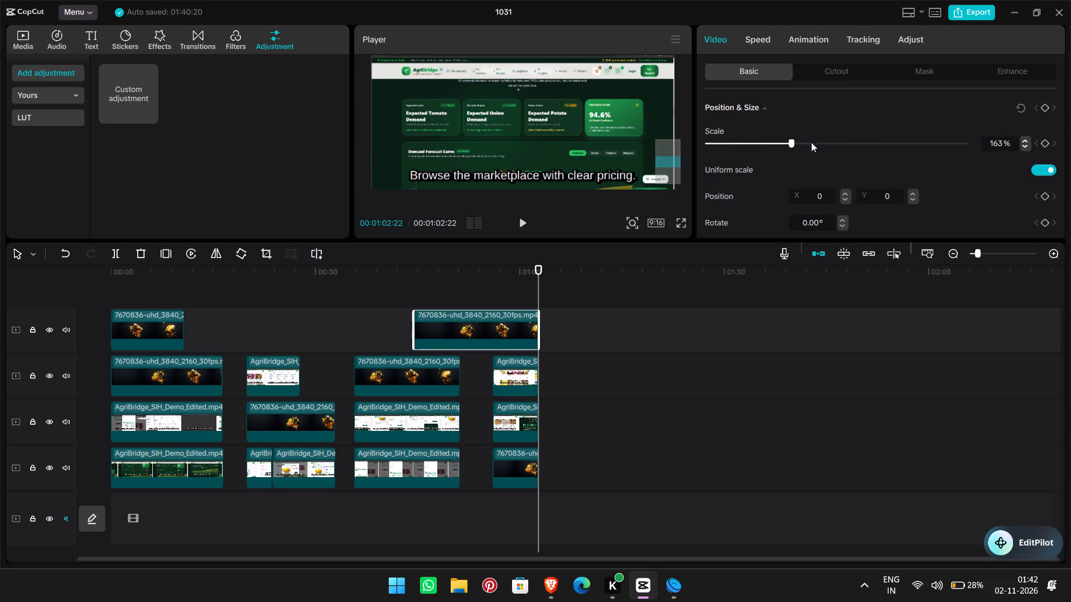
drag(811, 142, 947, 136)
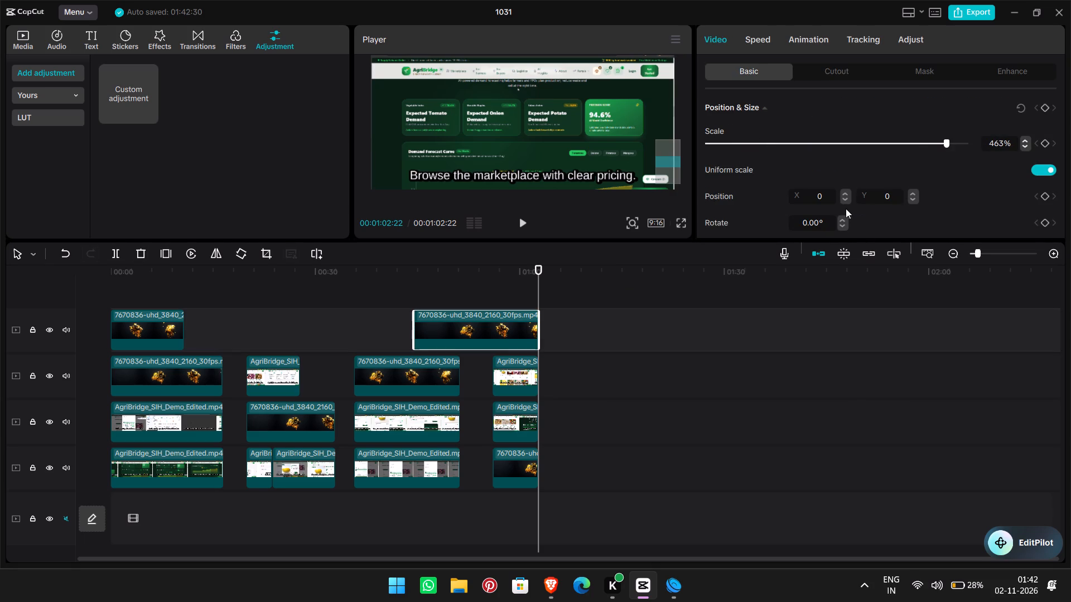
Set the last 7670836 clip's X position to -122 and its rotation to 30.50°.
triple_click(843, 200)
triple_click(843, 200)
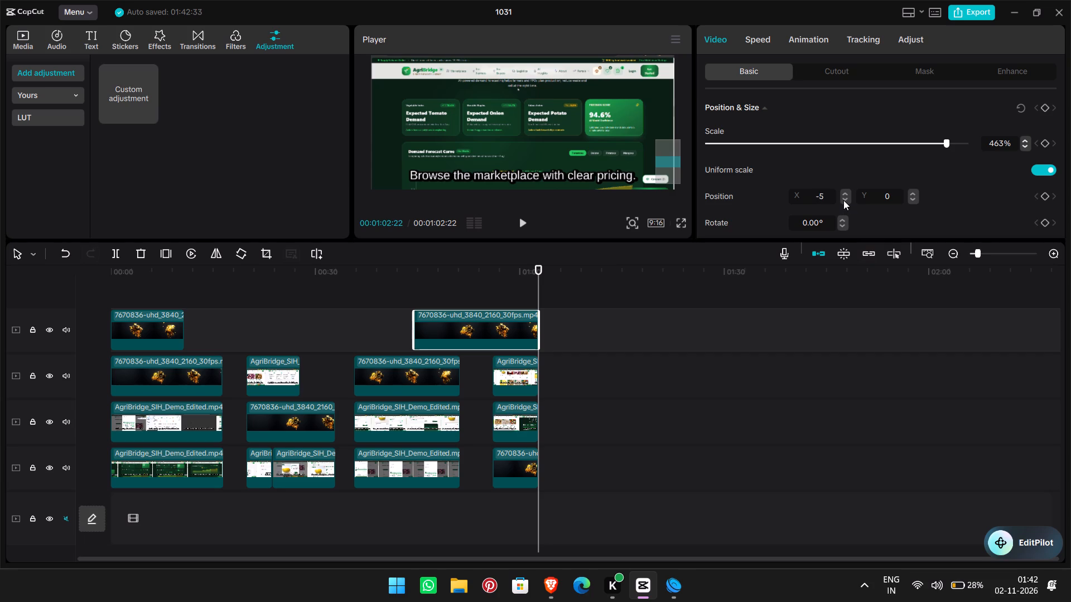
double_click(843, 200)
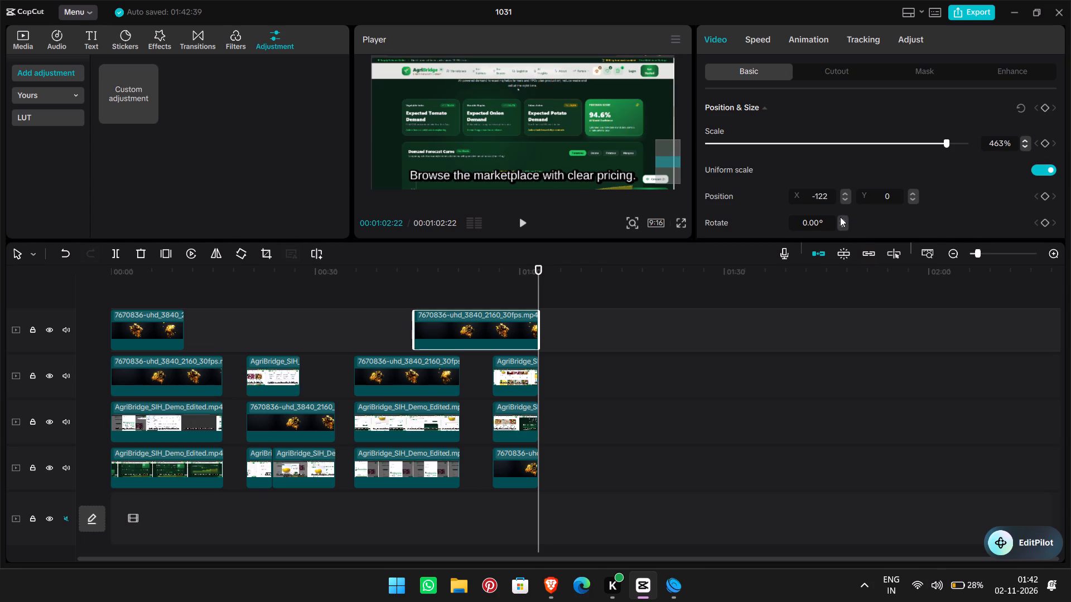
click(844, 220)
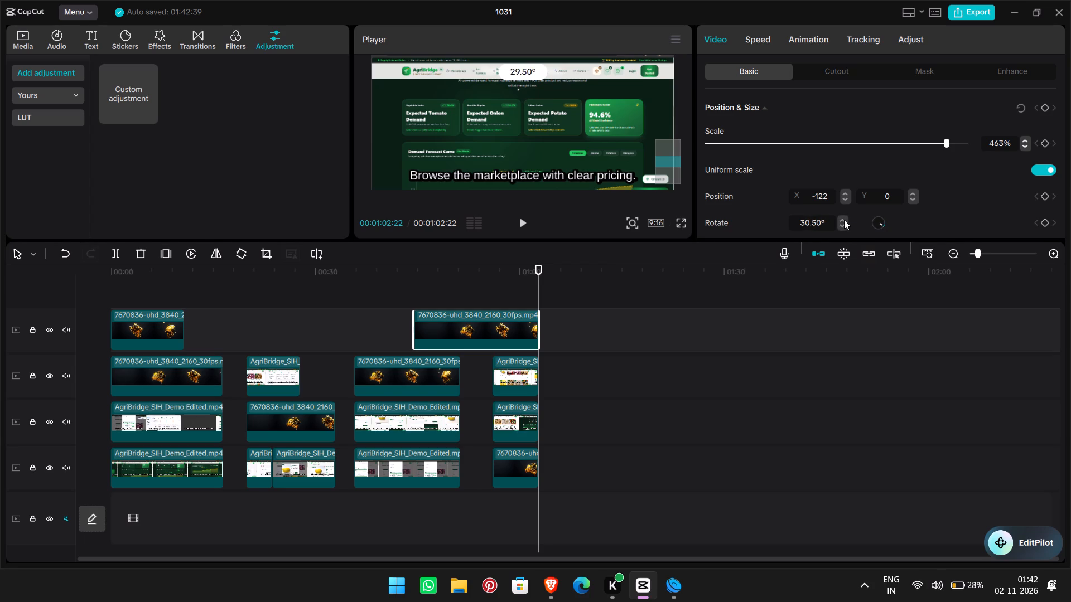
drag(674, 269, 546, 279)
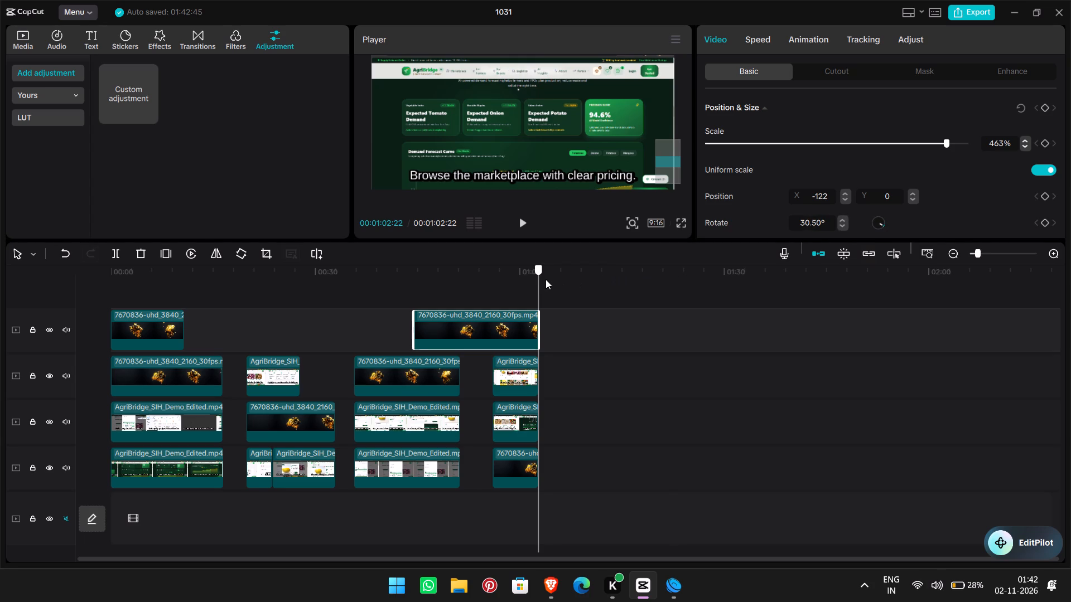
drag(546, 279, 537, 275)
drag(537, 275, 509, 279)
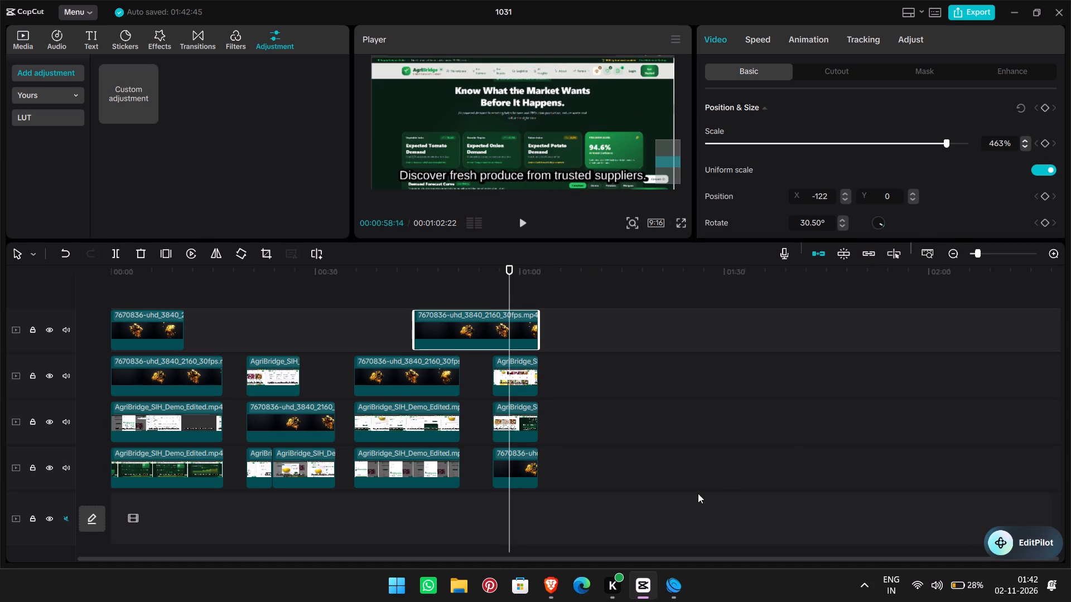
Close the Sound Booster window.
right_click(673, 577)
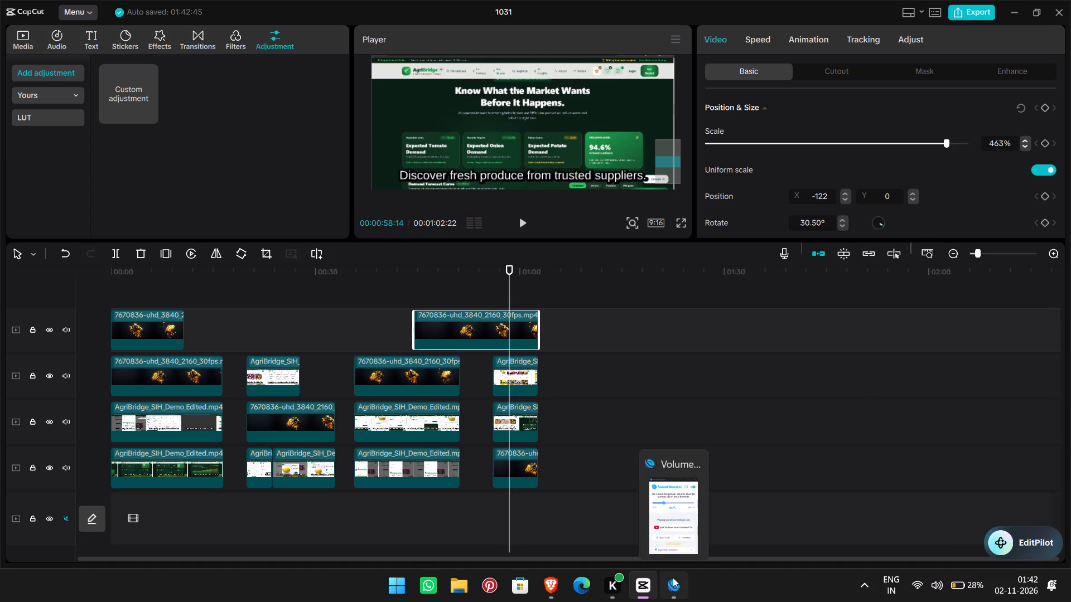
right_click(675, 586)
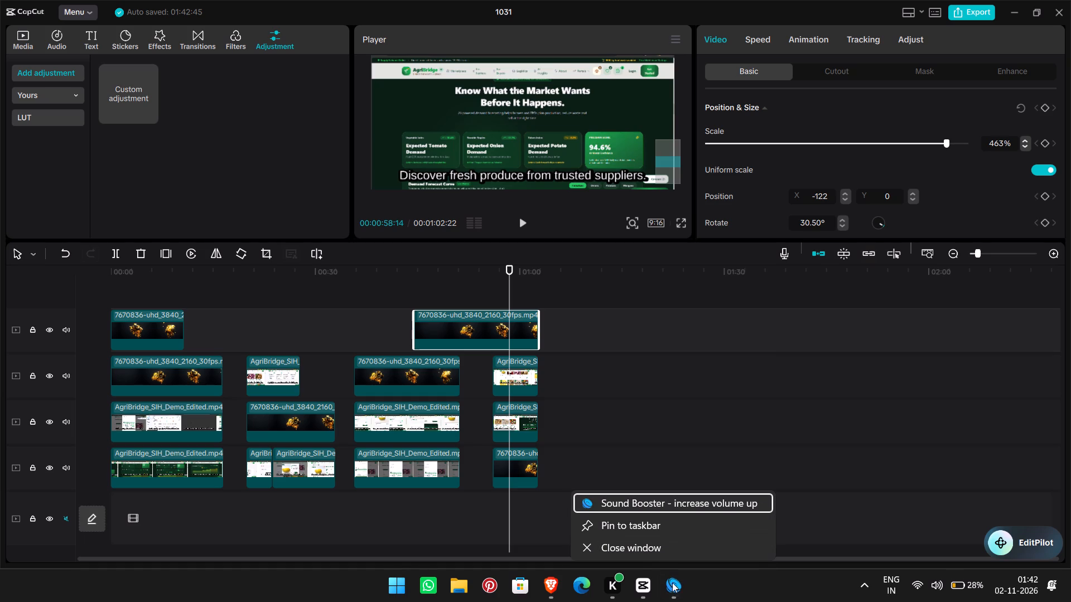
click(645, 550)
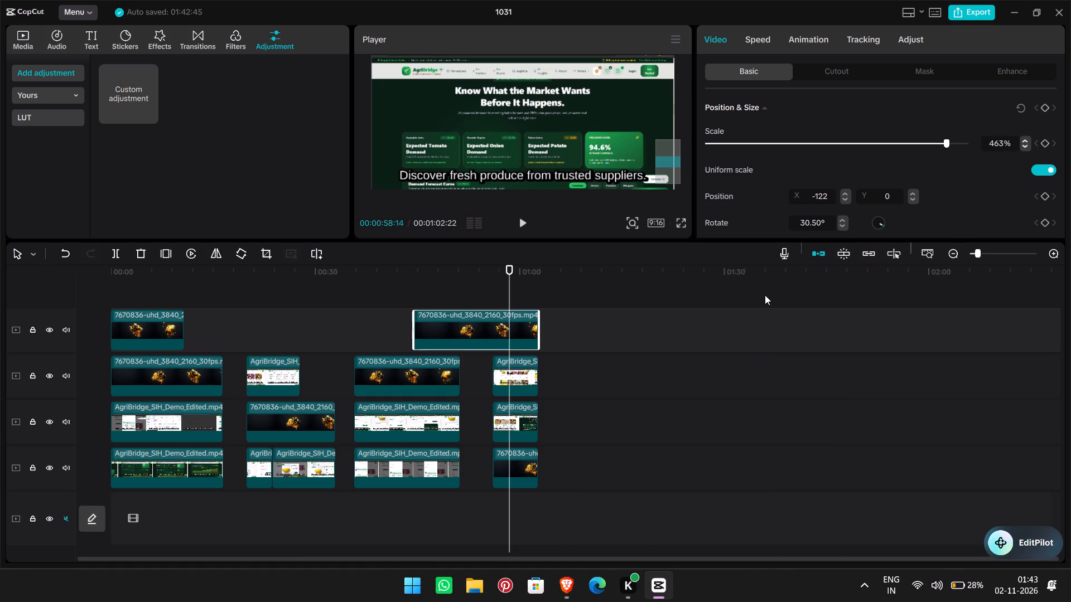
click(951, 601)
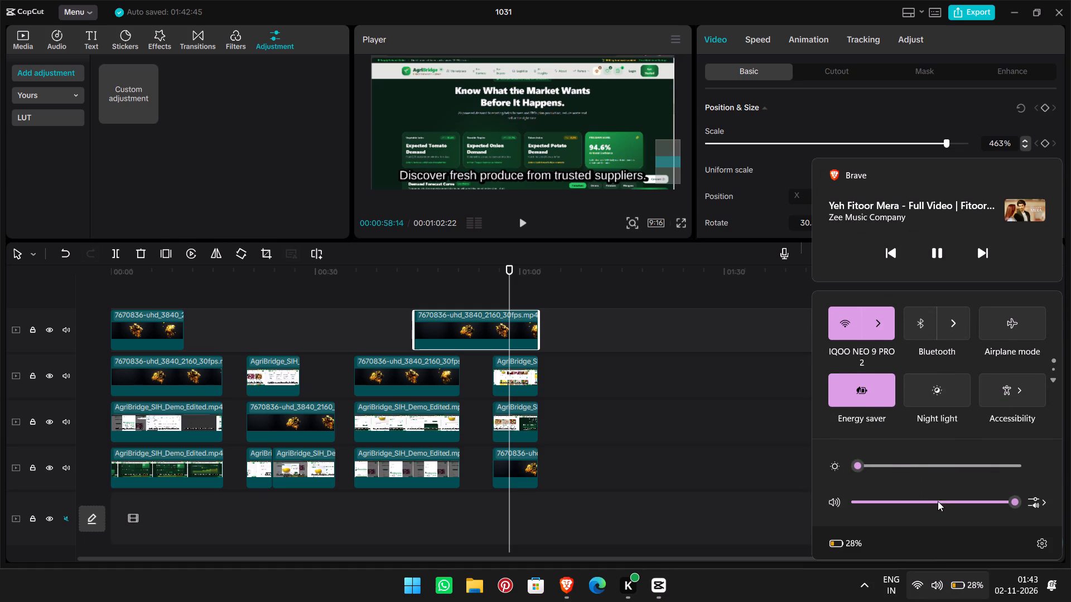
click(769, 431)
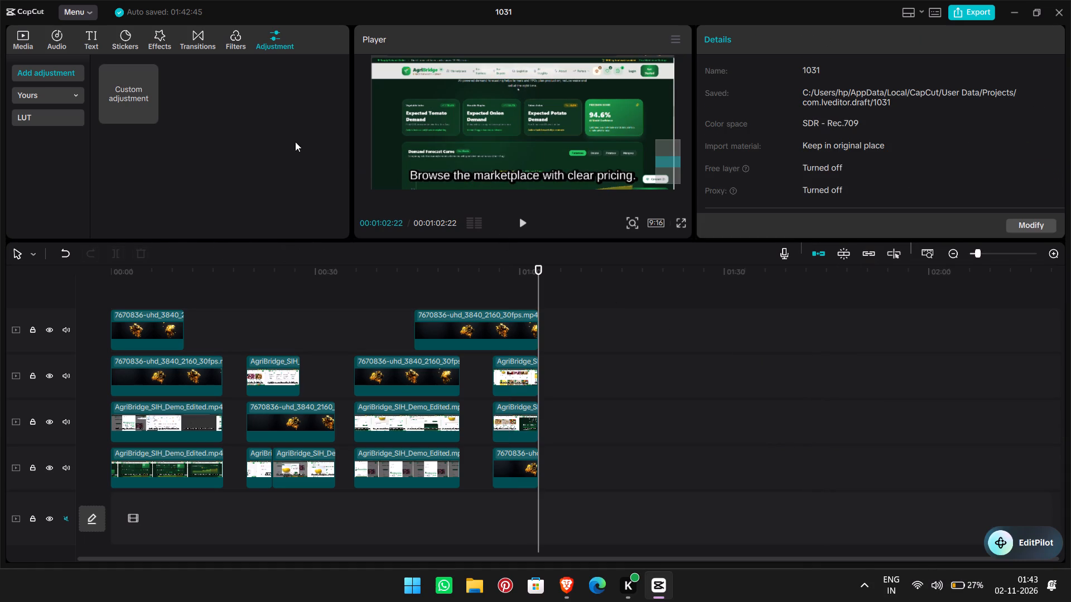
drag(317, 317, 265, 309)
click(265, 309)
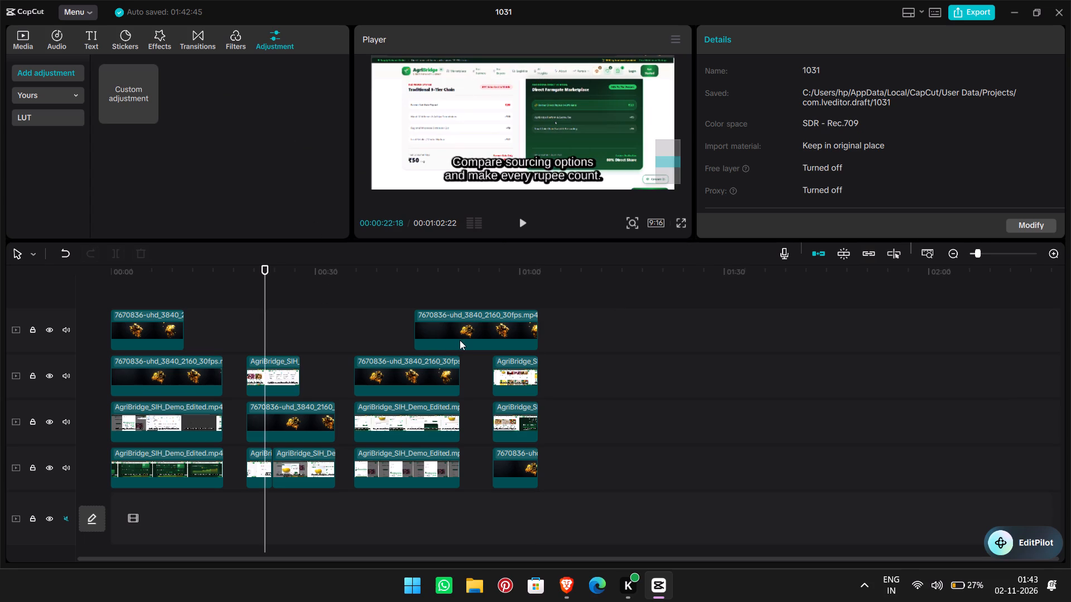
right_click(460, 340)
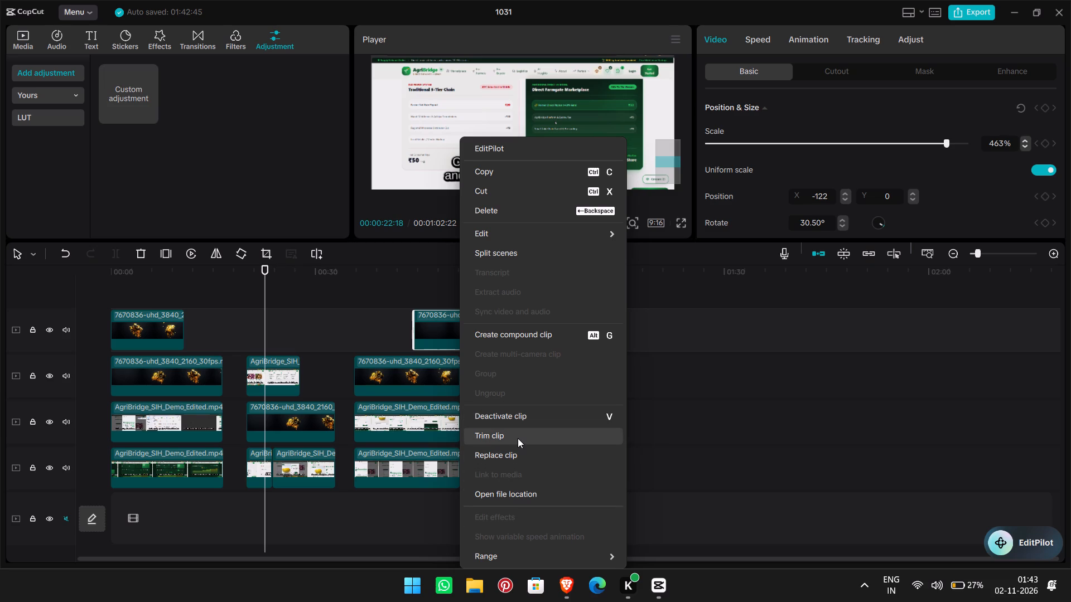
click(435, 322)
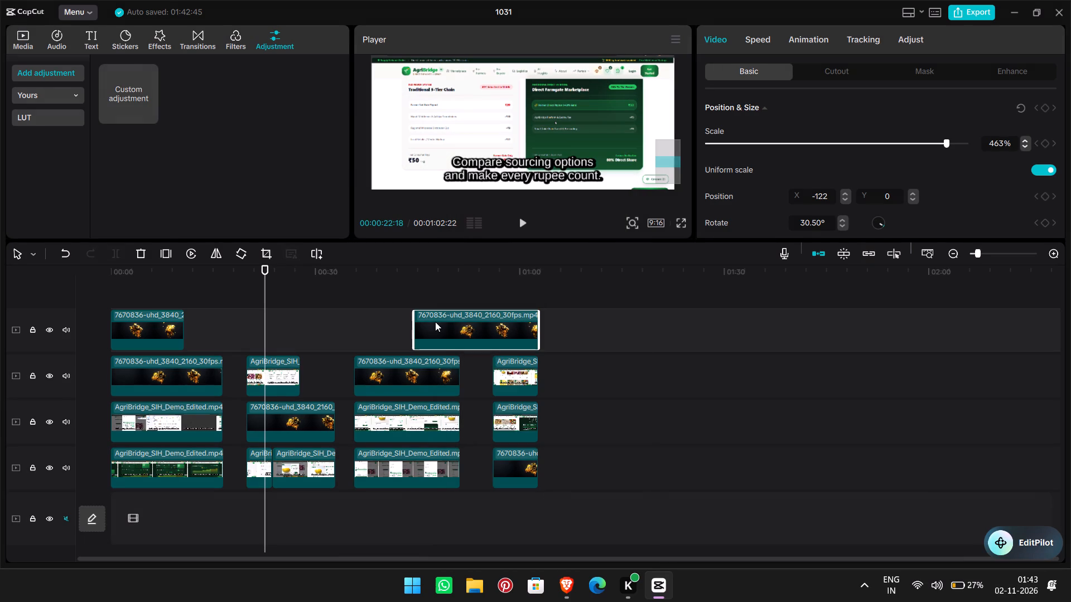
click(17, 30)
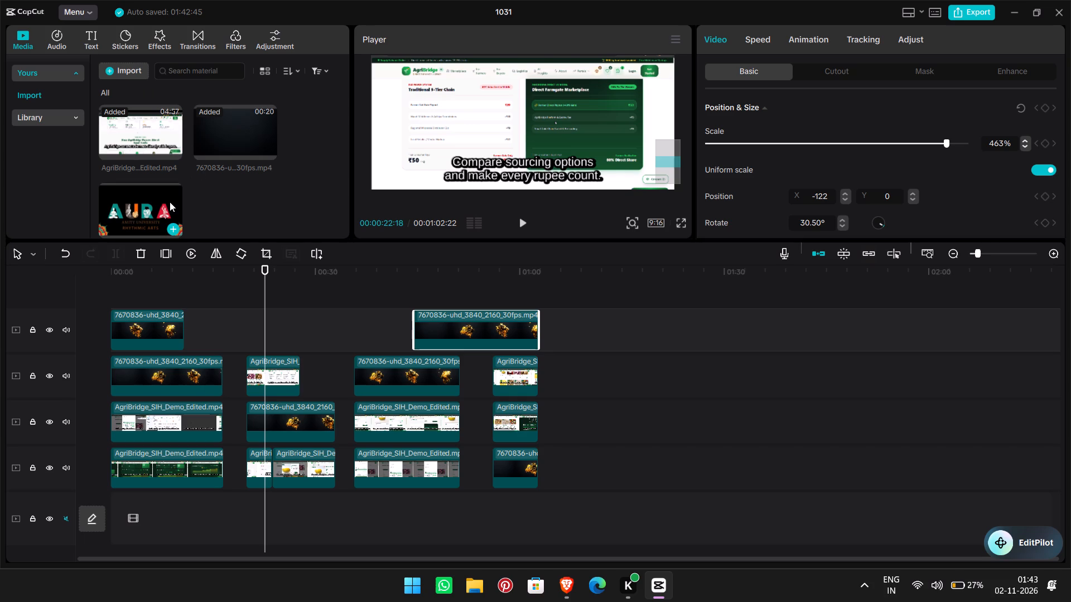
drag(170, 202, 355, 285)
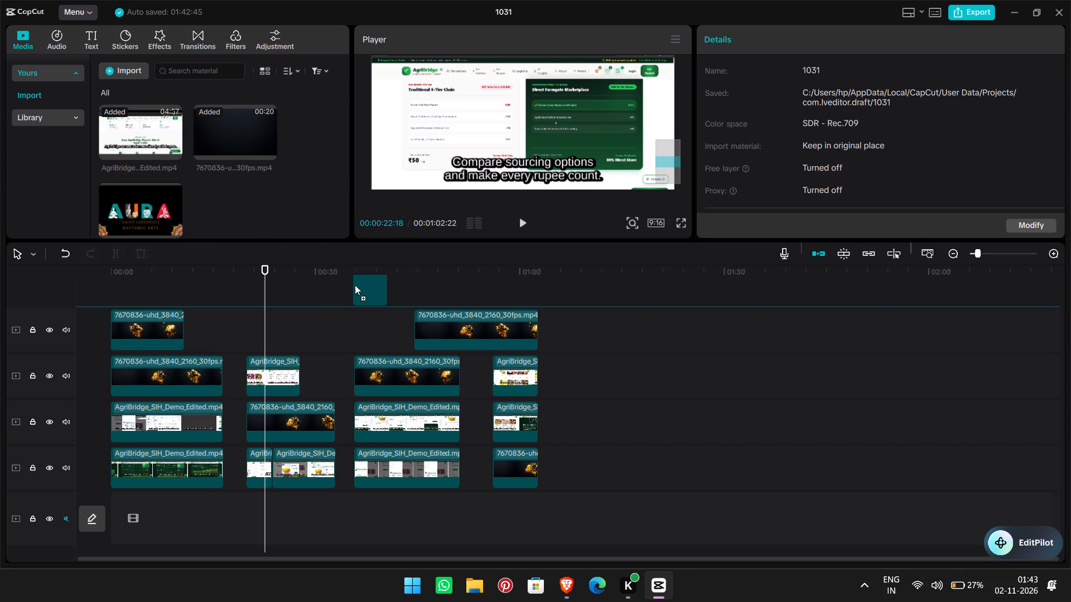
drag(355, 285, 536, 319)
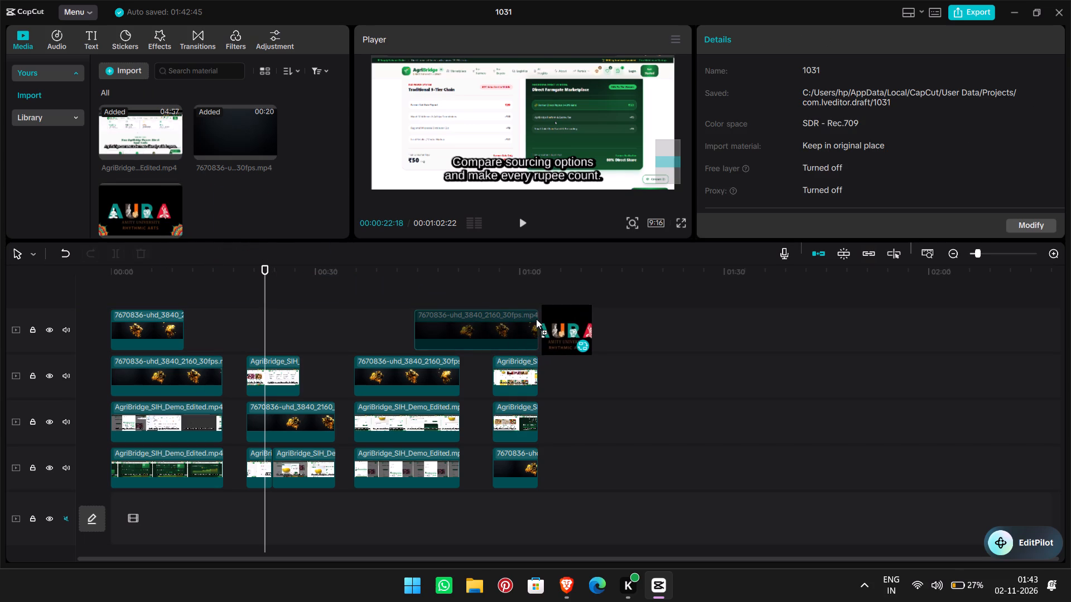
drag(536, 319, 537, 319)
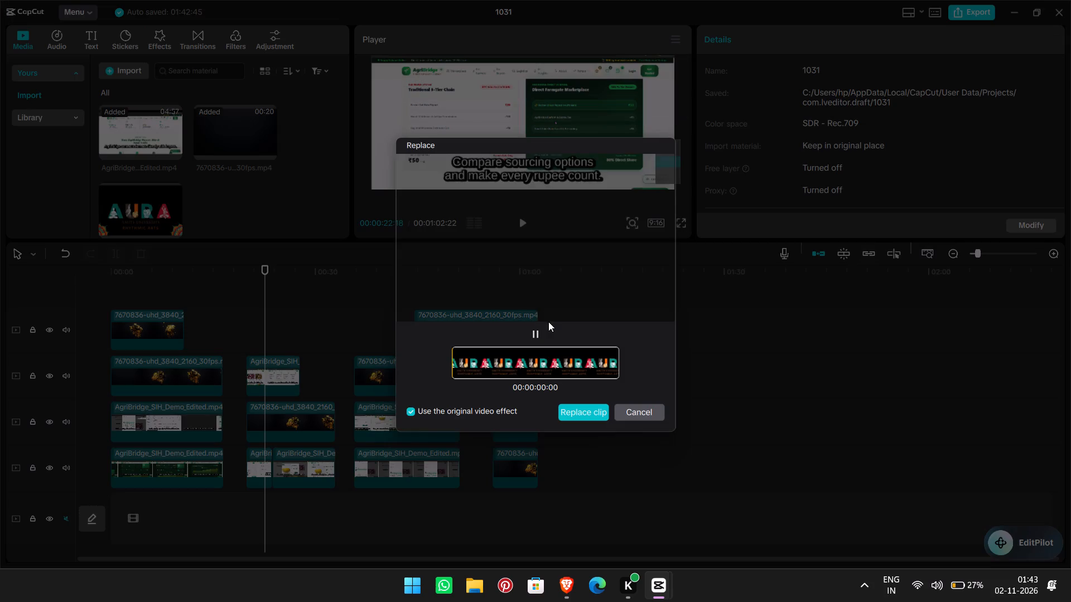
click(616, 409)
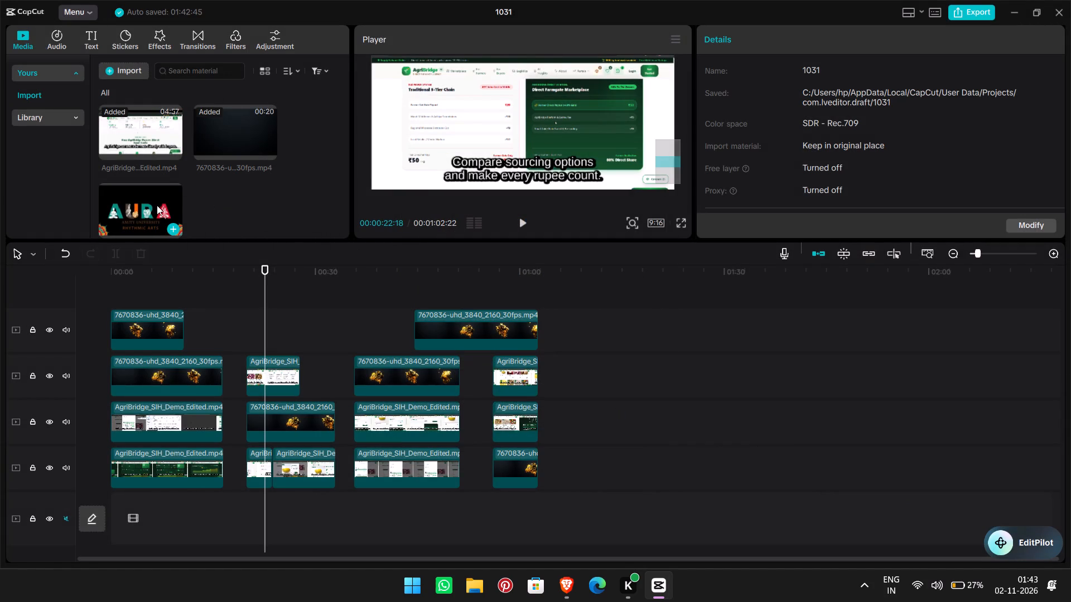
Add aura logo.jpeg on a new overlay track above the others, placed near the start of the timeline.
drag(156, 205, 412, 289)
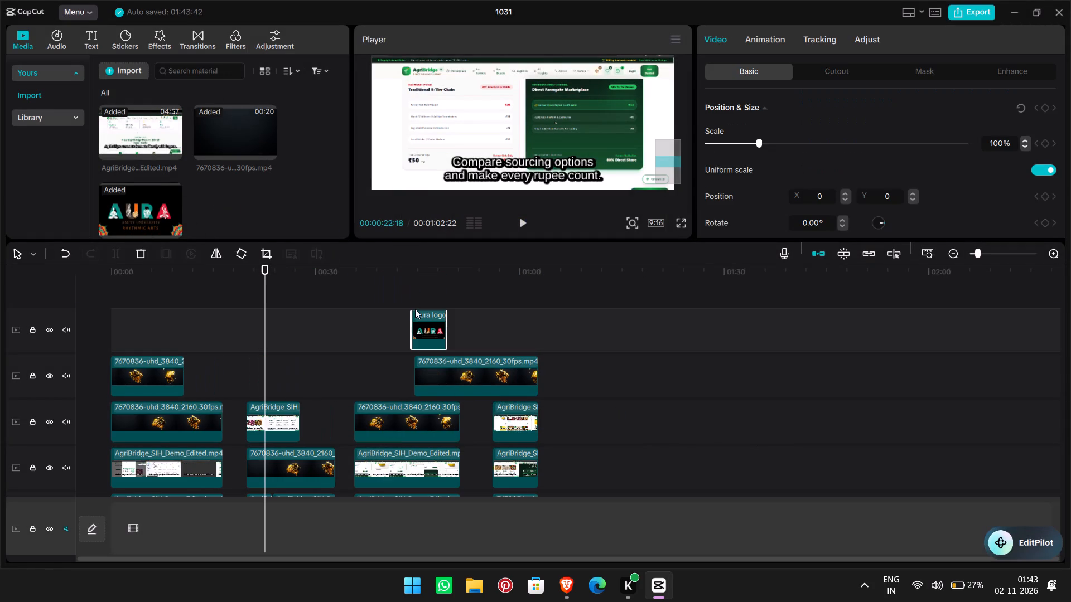
drag(433, 331, 187, 339)
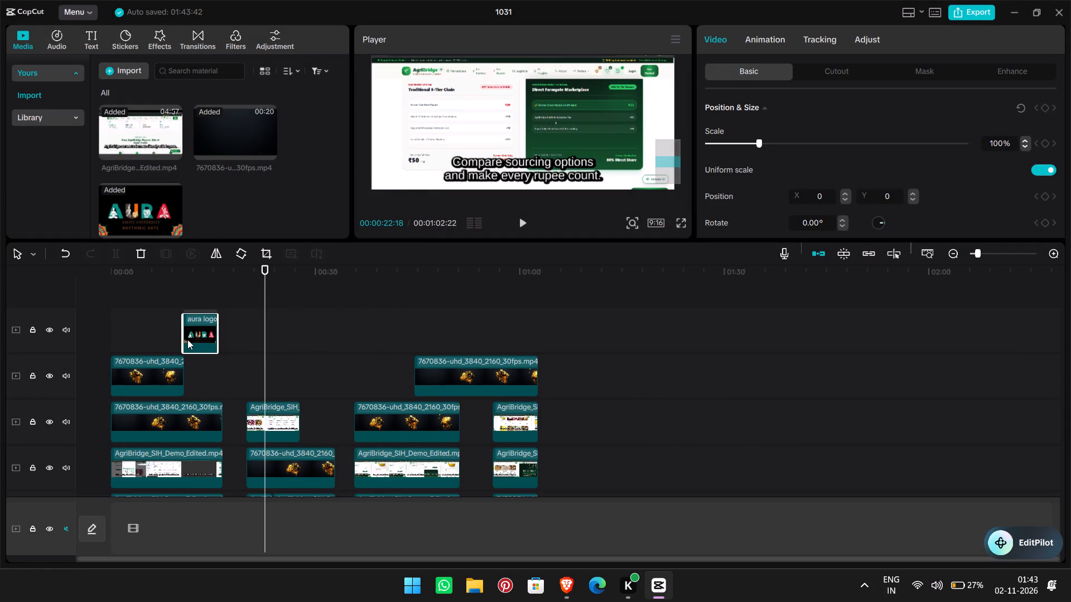
drag(187, 339, 137, 334)
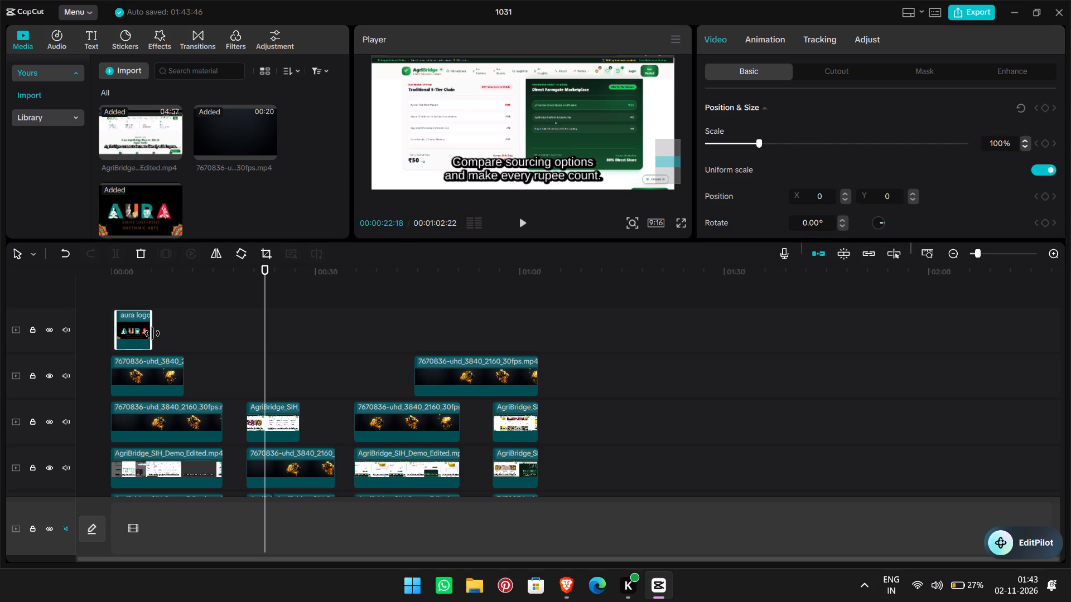
Extend the aura logo clip to a duration of 00:01:01:20, ending level with the last clips below.
drag(152, 333, 443, 346)
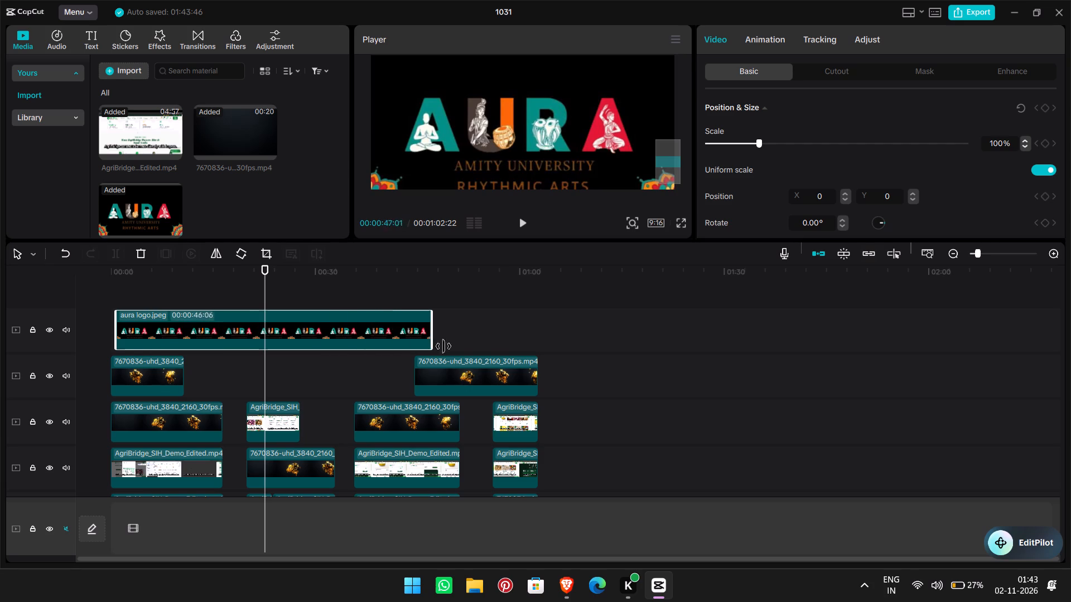
drag(443, 346, 529, 357)
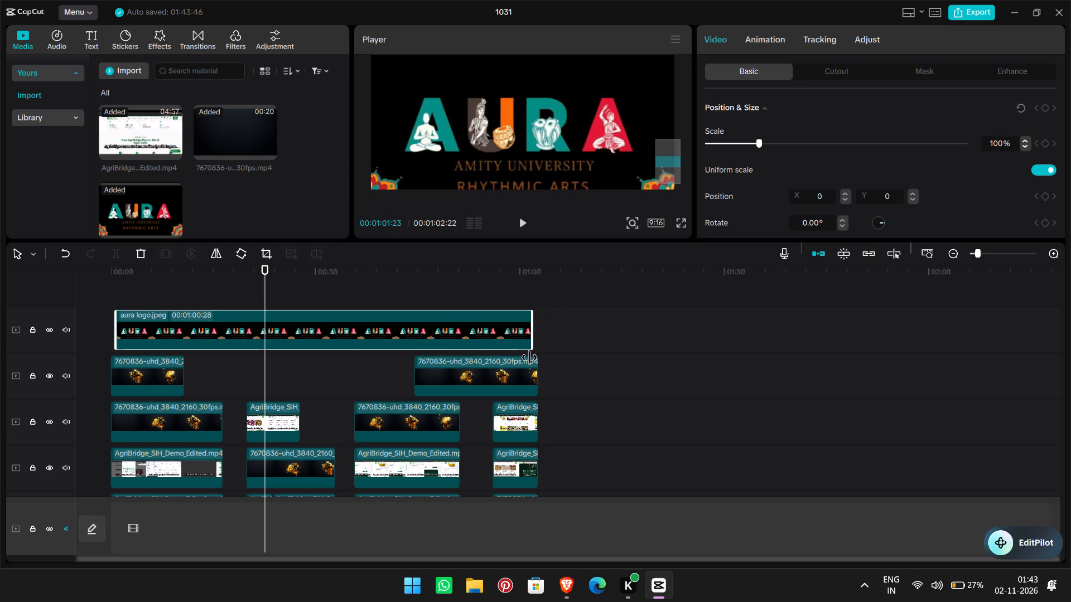
drag(529, 357, 534, 365)
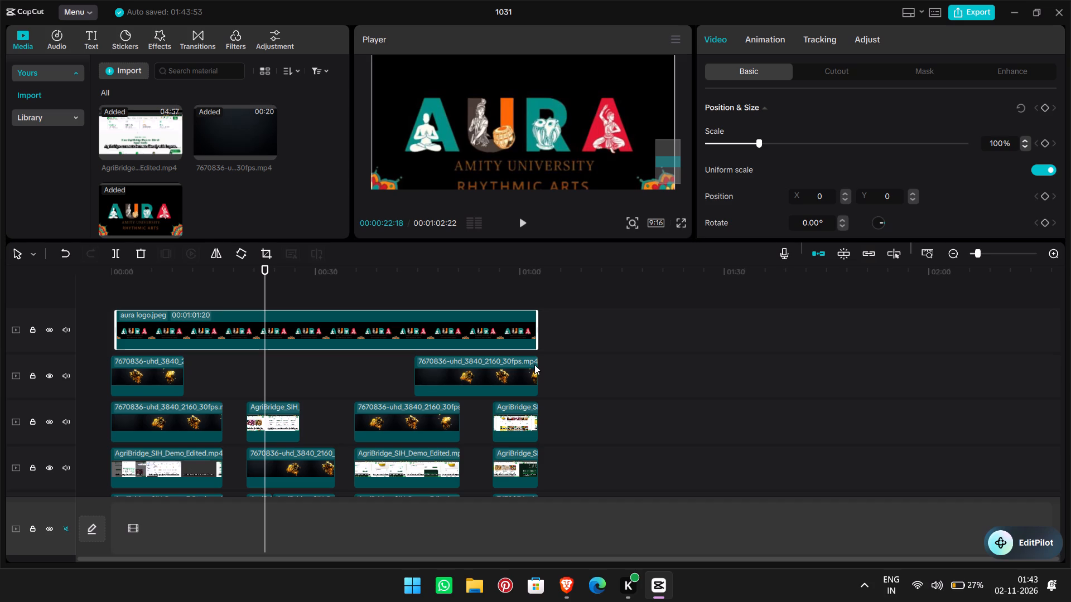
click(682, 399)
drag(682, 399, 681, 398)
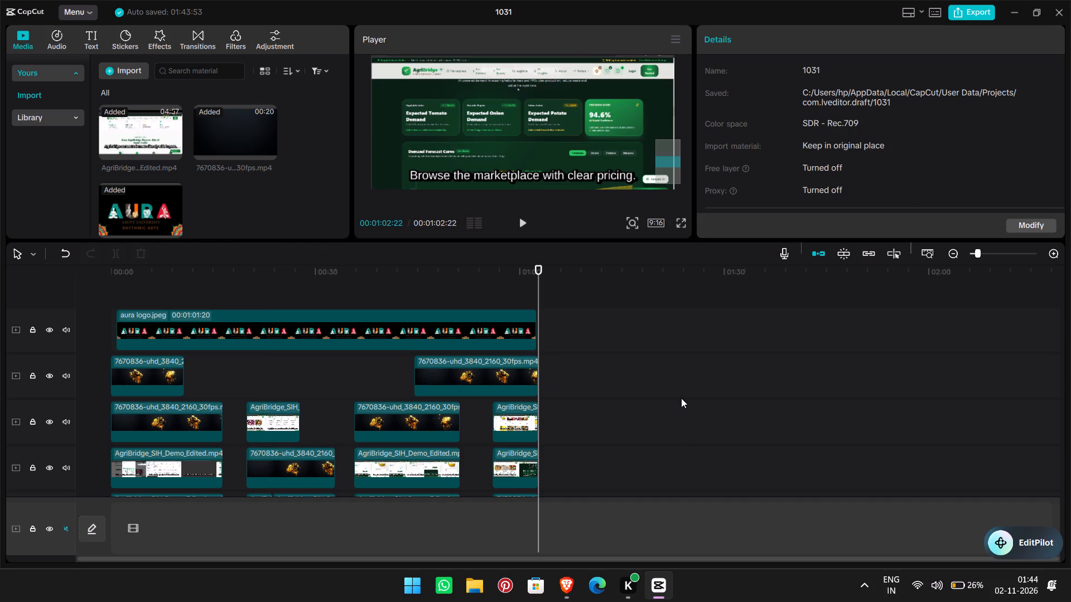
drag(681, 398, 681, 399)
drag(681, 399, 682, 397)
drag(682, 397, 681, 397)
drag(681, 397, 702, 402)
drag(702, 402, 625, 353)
Split the last clips on all five overlay tracks at 00:01:02:12 and delete the leftover ends.
click(539, 265)
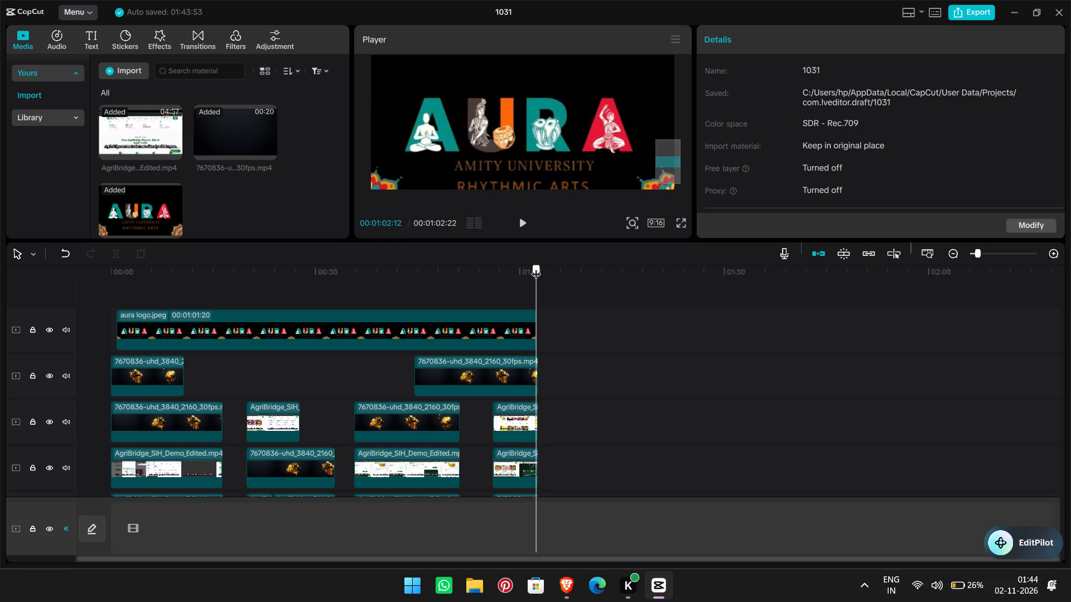
drag(564, 318, 548, 340)
drag(548, 340, 512, 542)
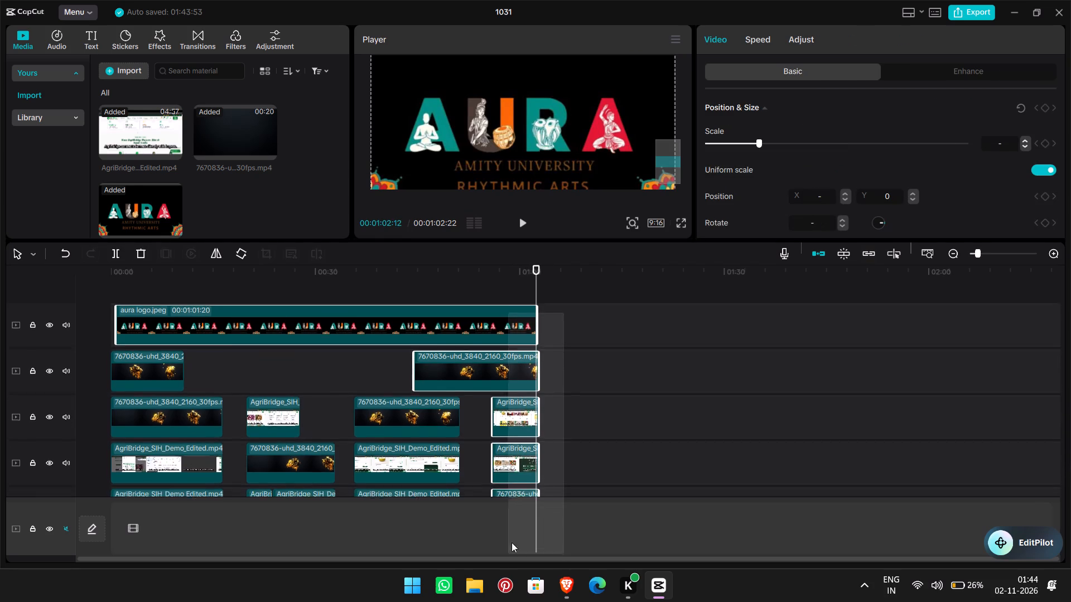
drag(512, 542, 515, 454)
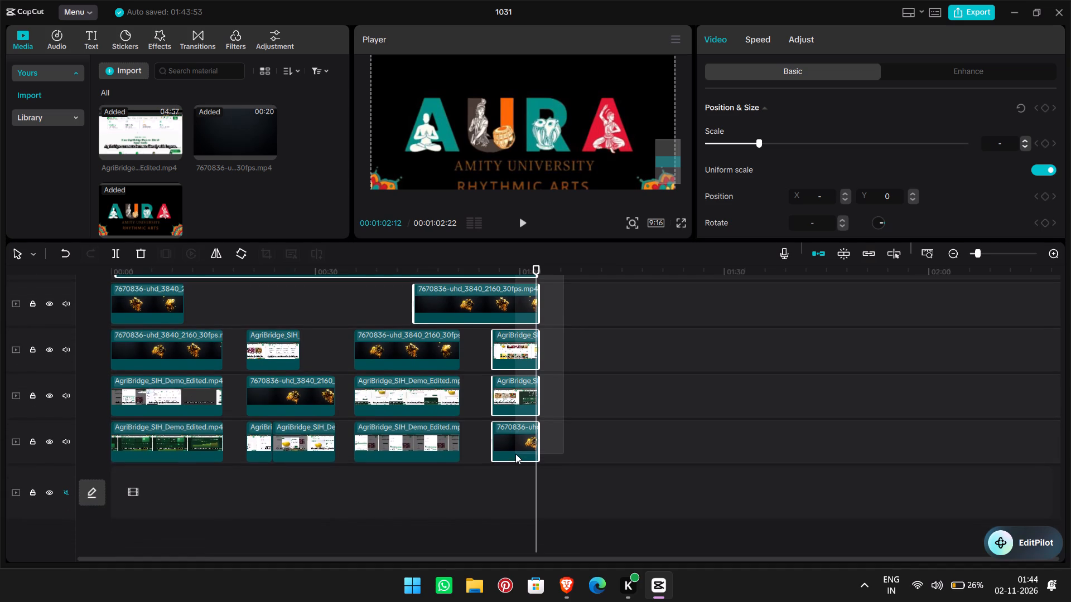
drag(515, 454, 515, 456)
click(121, 253)
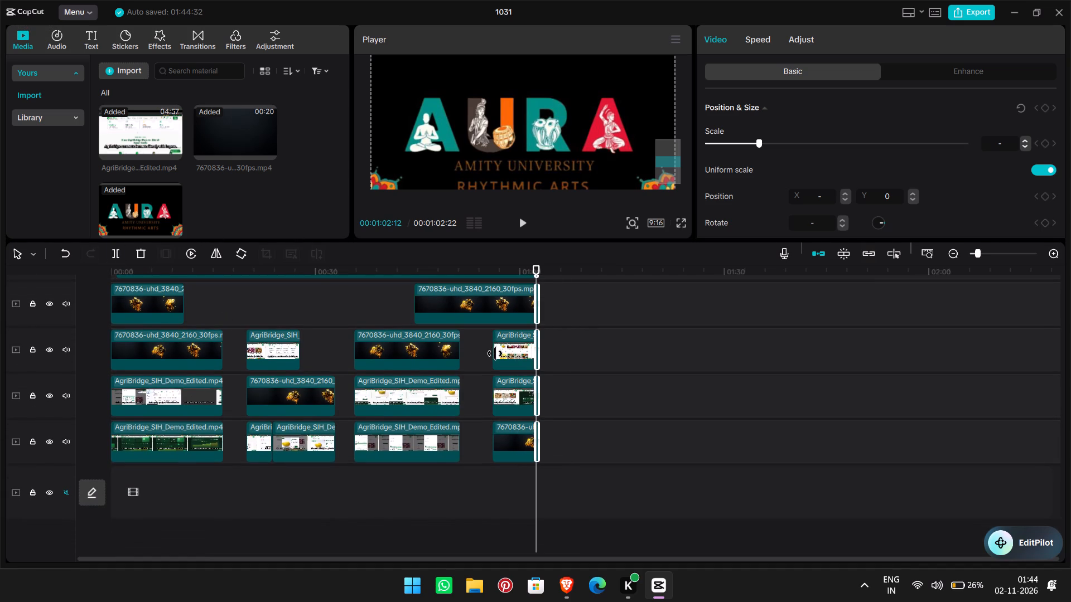
key(Delete)
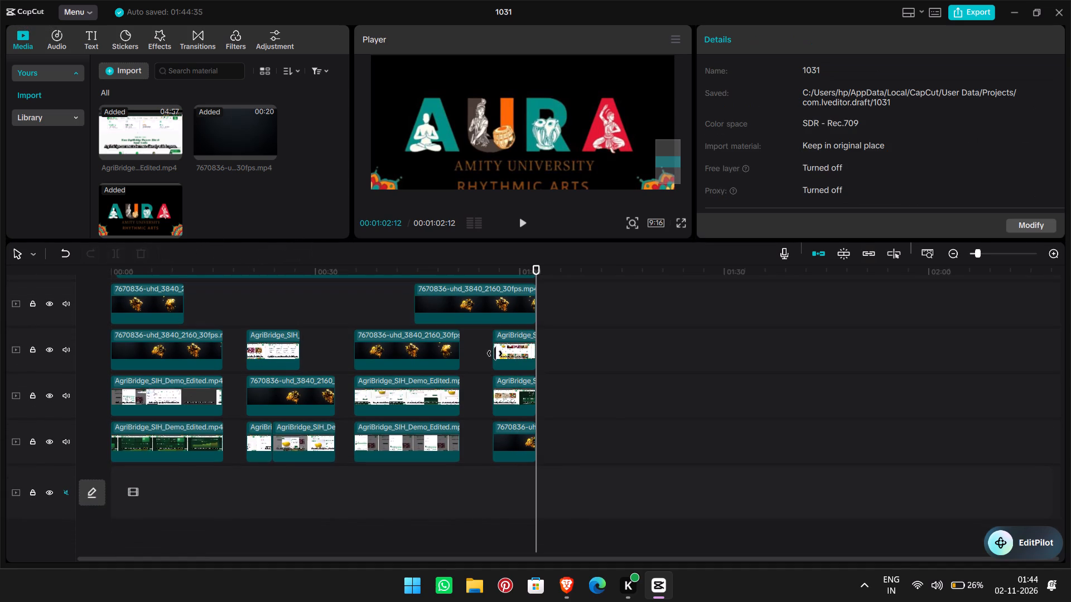
Split the aura logo clip at 00:00:56:02, where the last AgriBridge clips begin.
scroll(692, 390, up, 2)
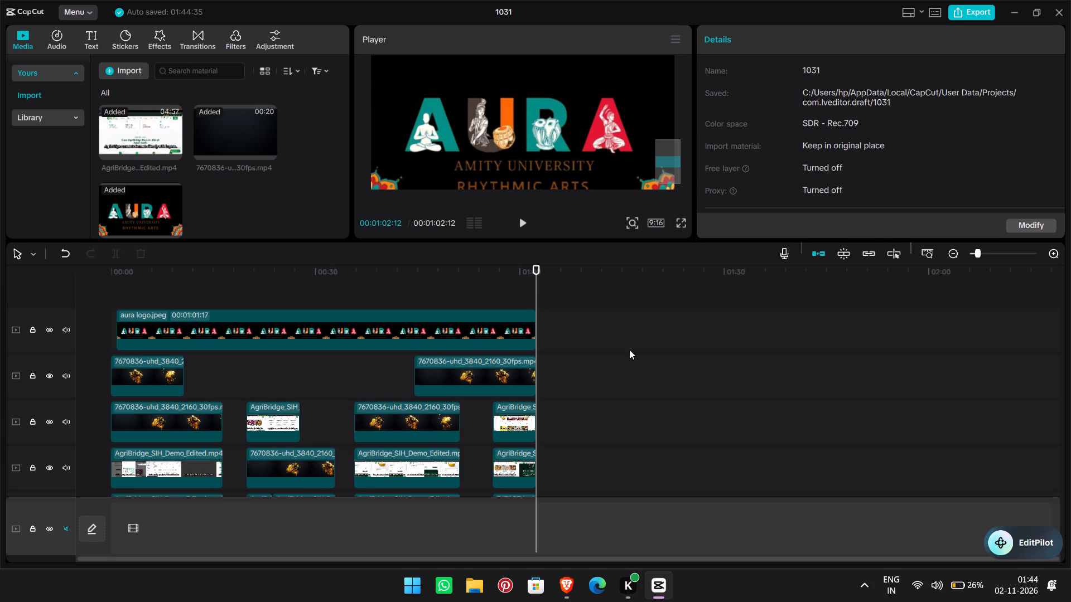
drag(535, 268, 559, 265)
drag(559, 265, 476, 274)
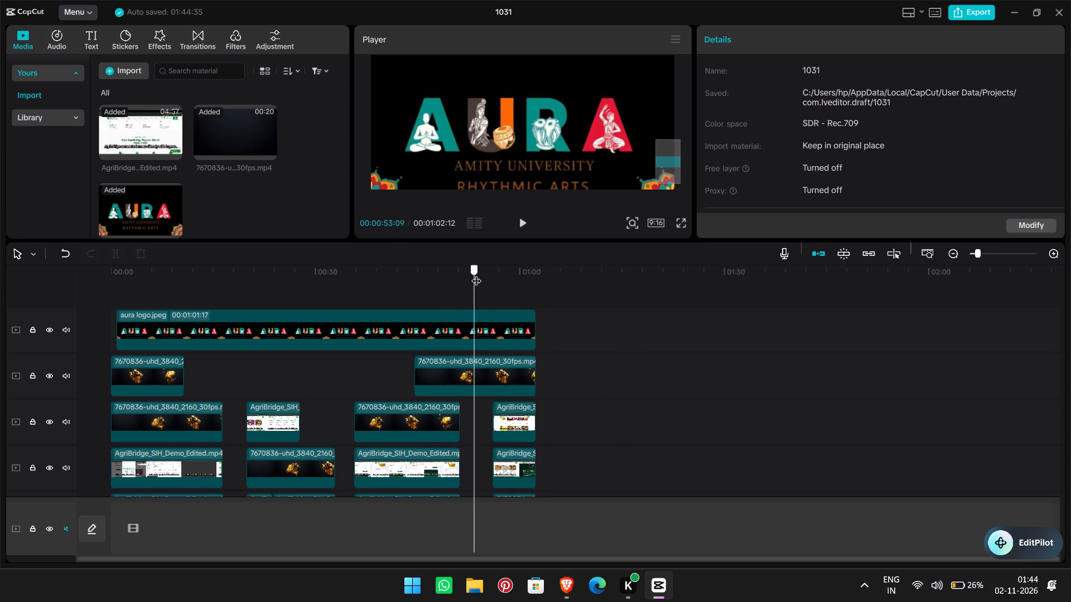
drag(476, 274, 493, 275)
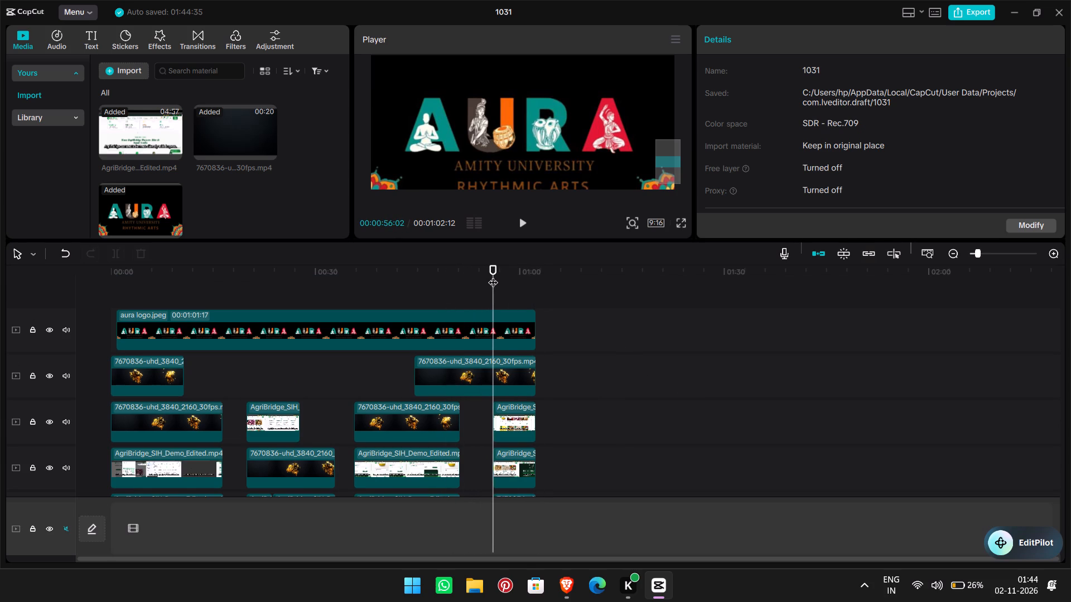
click(331, 329)
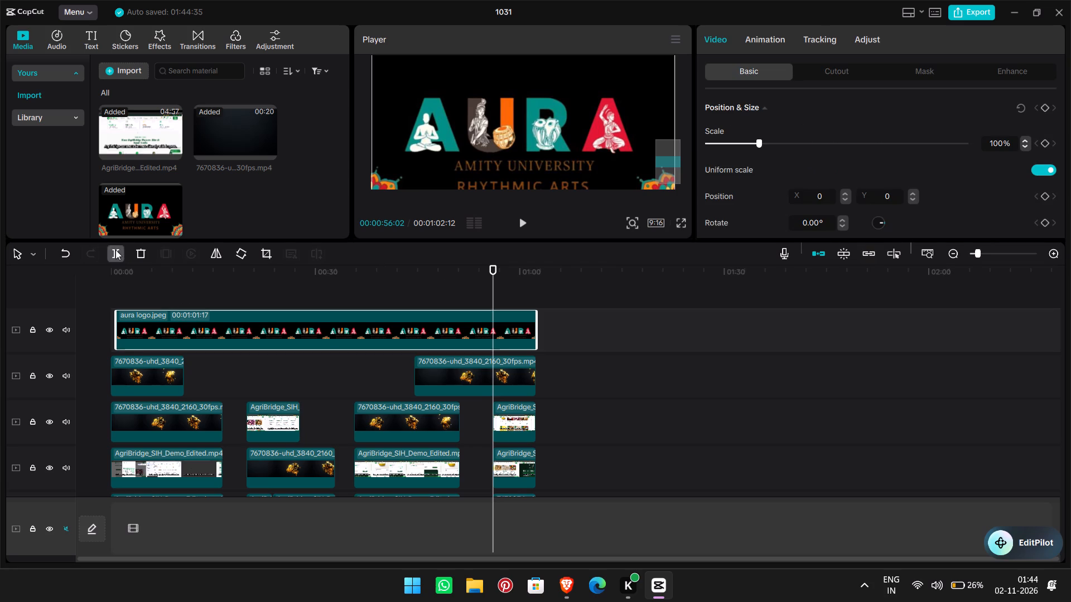
click(115, 250)
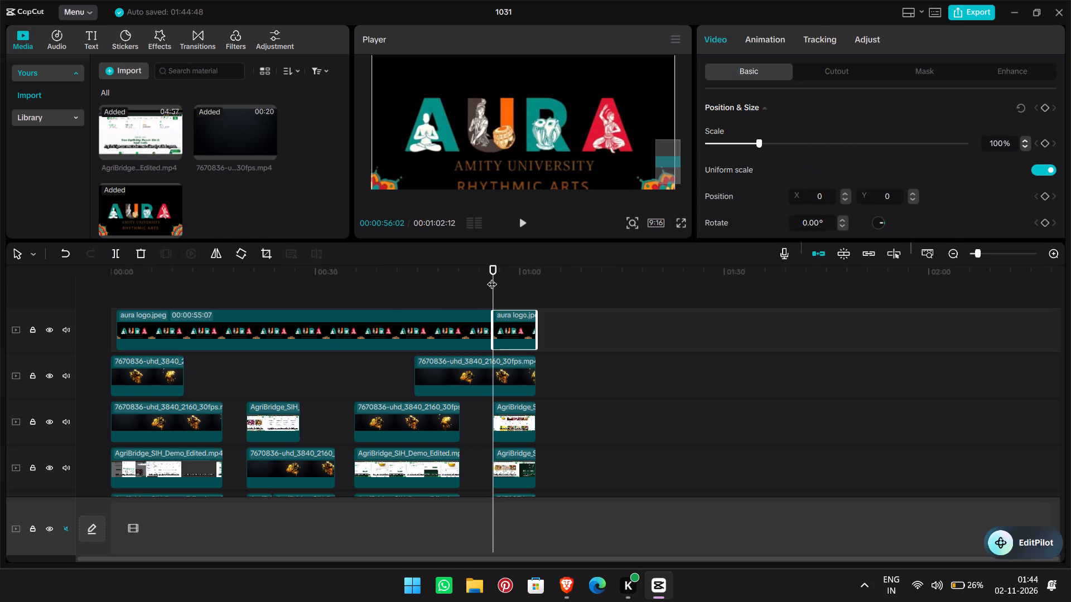
Split the long aura logo clip at 00:00:51:08, where the AgriBridge clip below it ends.
drag(494, 276, 460, 276)
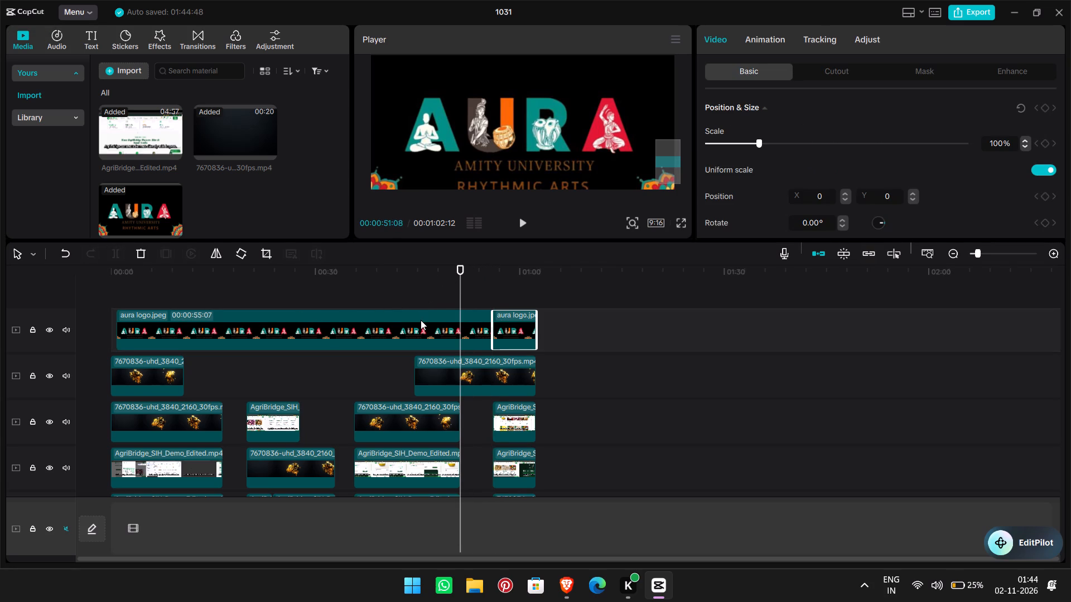
click(421, 320)
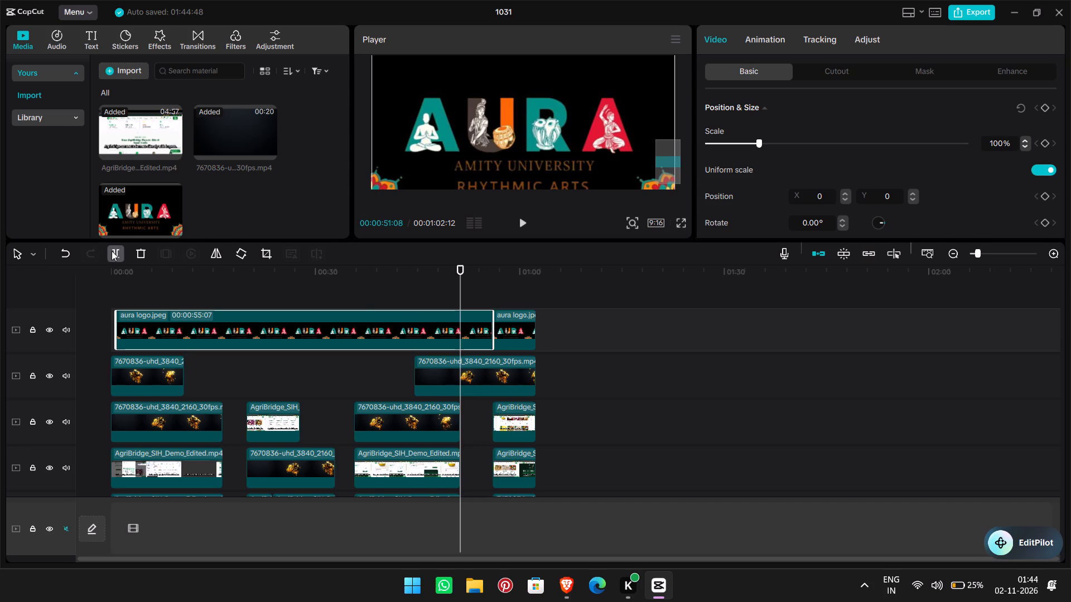
click(112, 251)
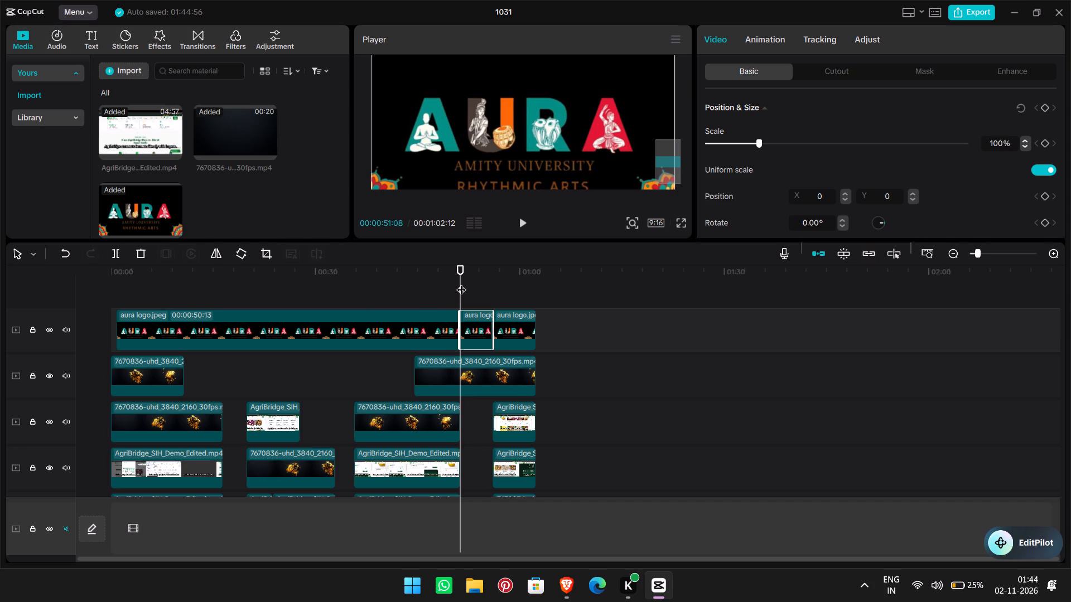
Split the long aura logo clip at 00:00:44:19, where the last 7670836 clip on the track below begins.
drag(461, 283, 419, 281)
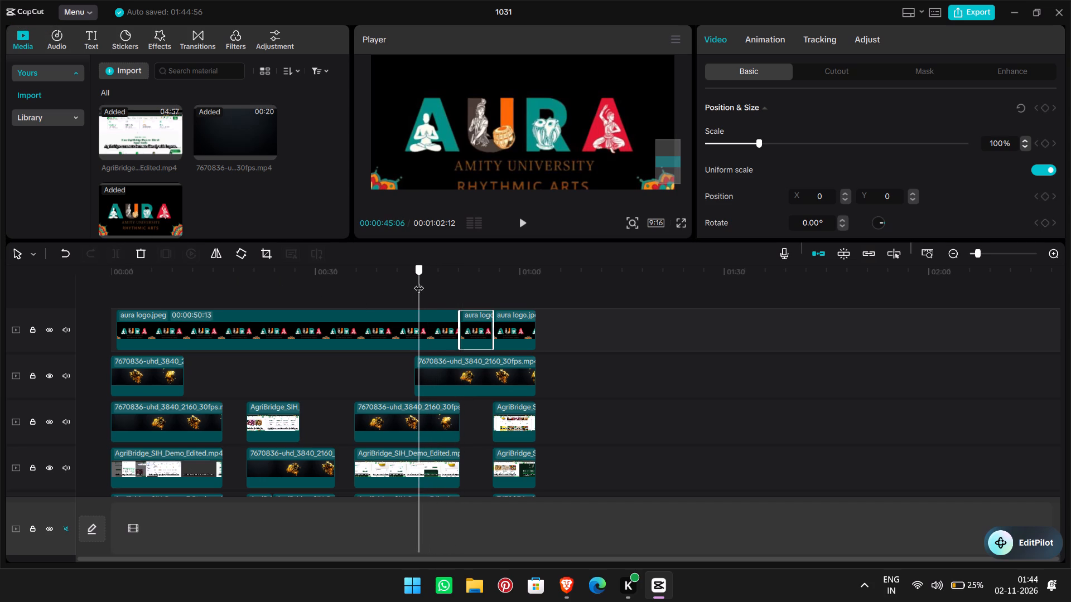
drag(419, 281, 415, 280)
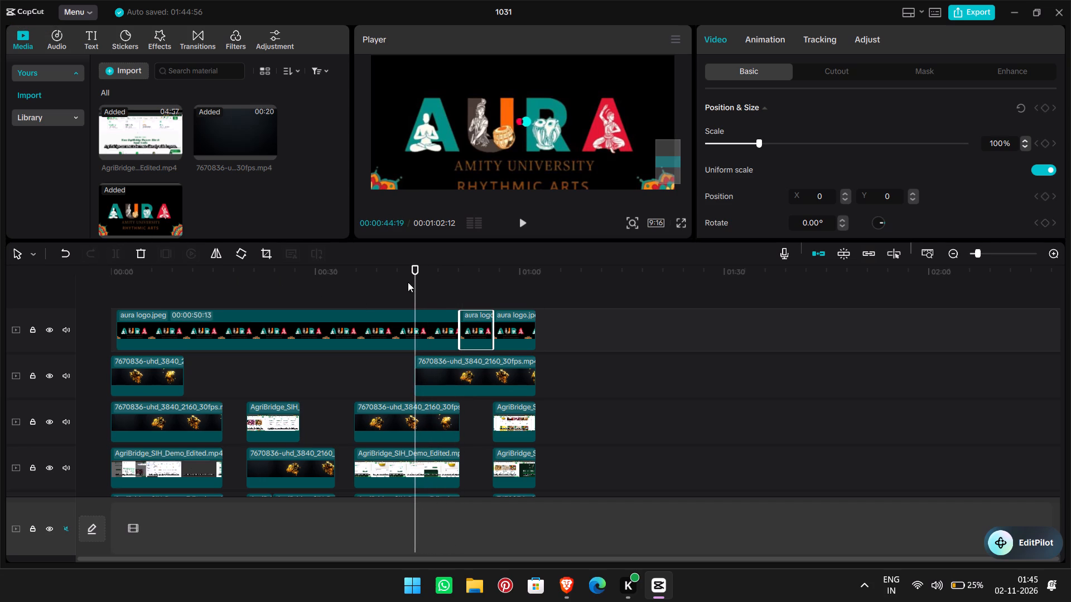
click(395, 324)
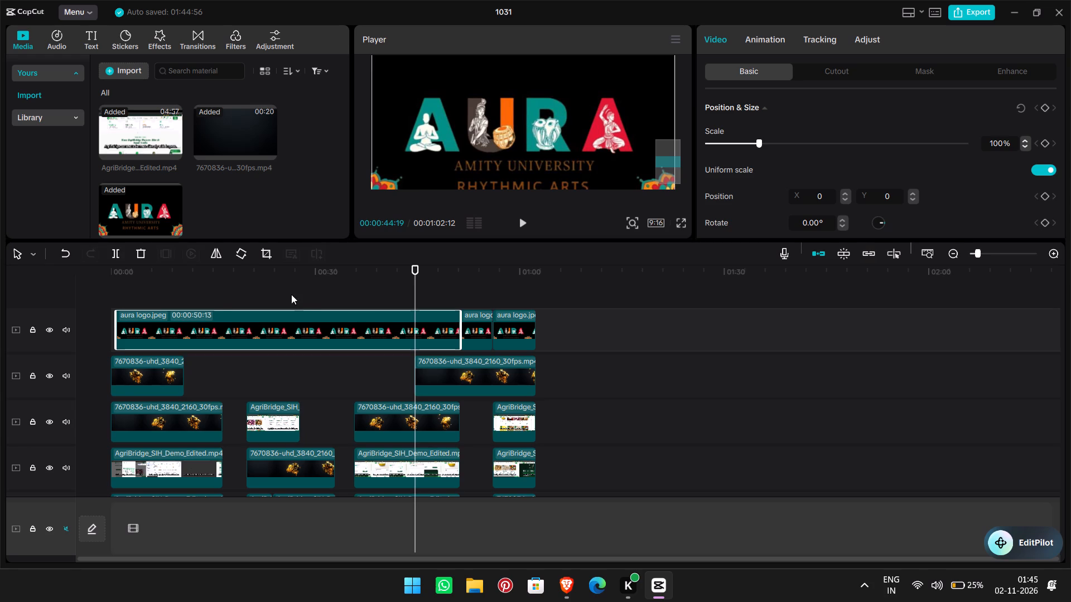
click(118, 249)
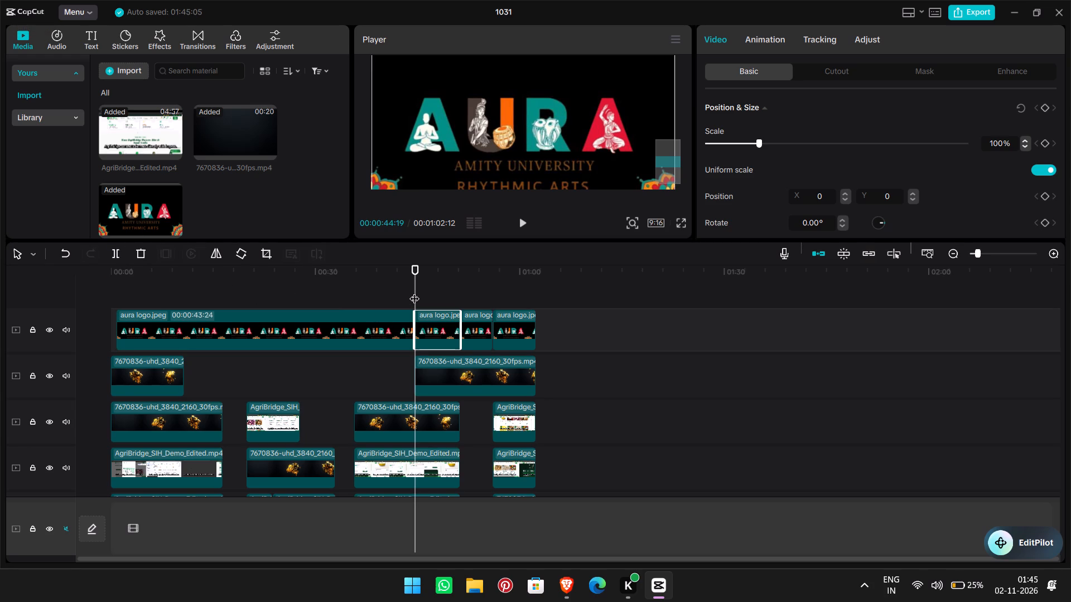
Split the long aura logo clip at 00:00:35:26, where the third pair of 7670836 and AgriBridge clips begins below.
drag(416, 293, 355, 290)
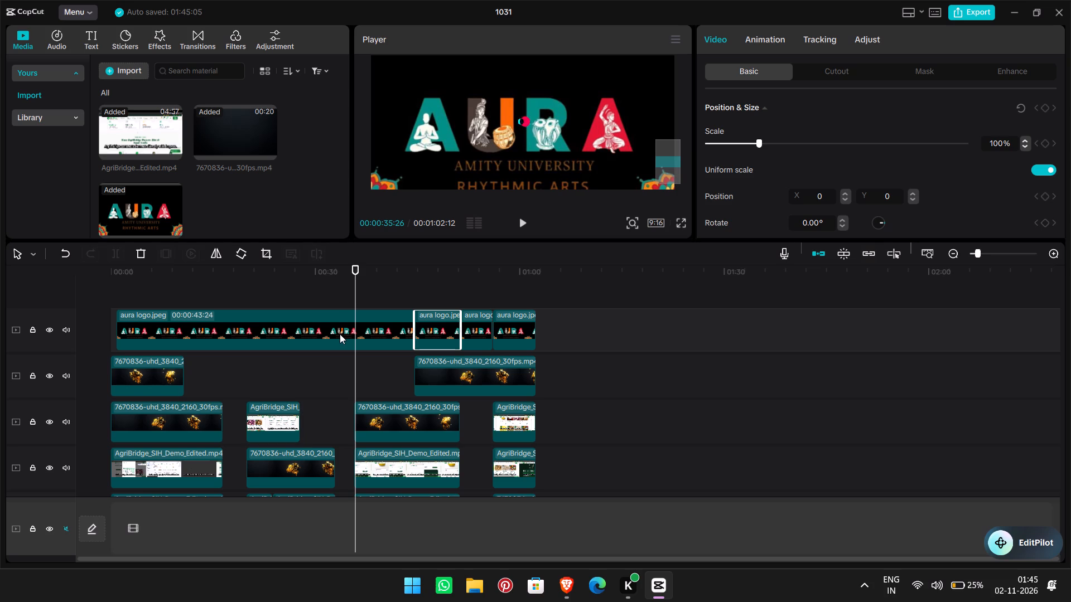
click(340, 334)
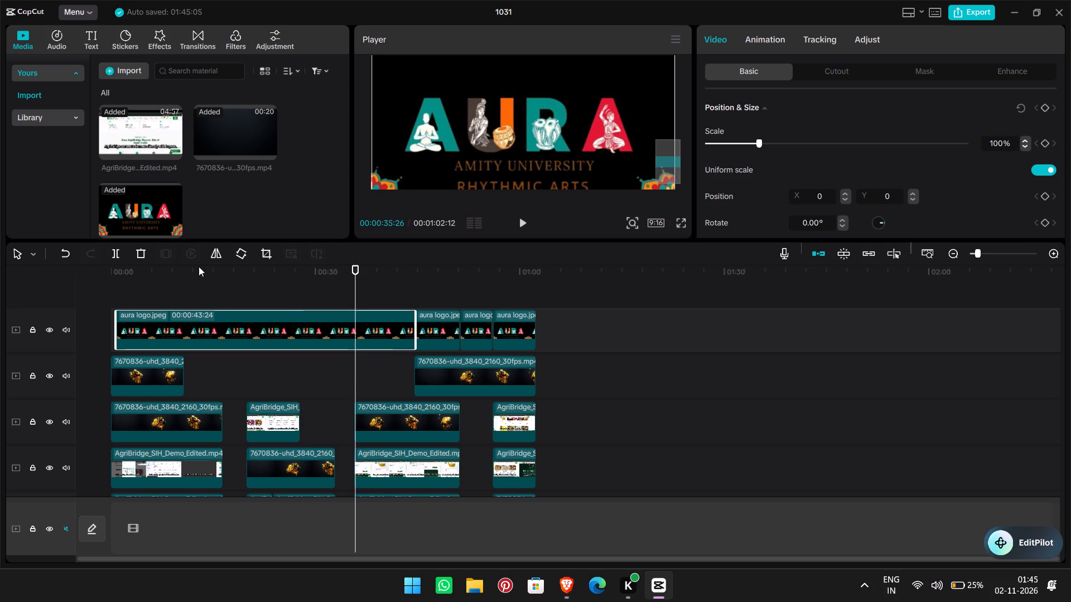
click(122, 246)
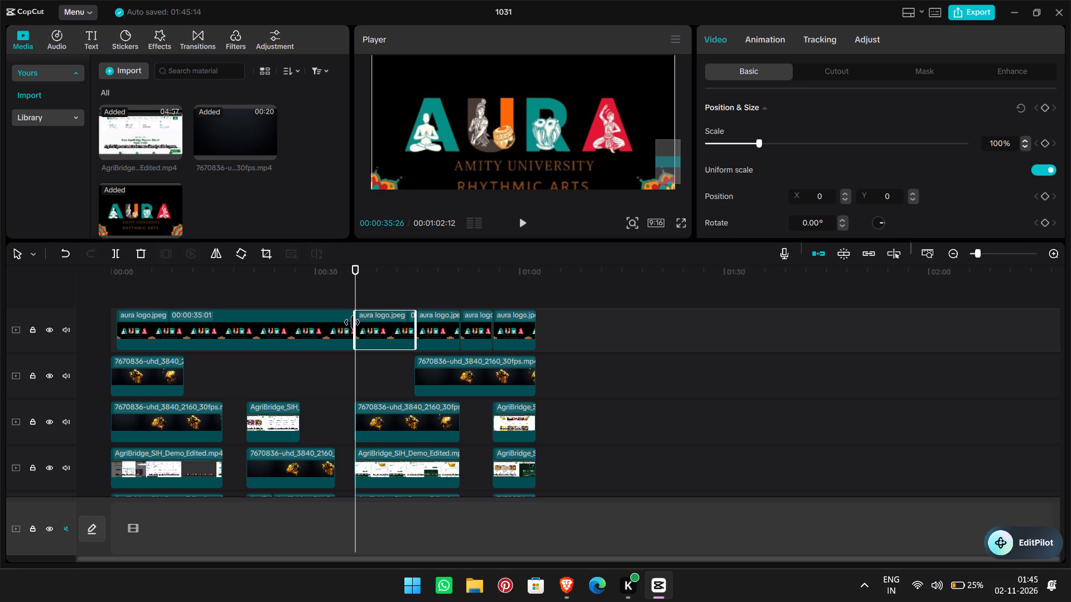
Split the long aura logo clip at 00:00:27:25, where the short AgriBridge clip below ends.
drag(355, 296, 320, 294)
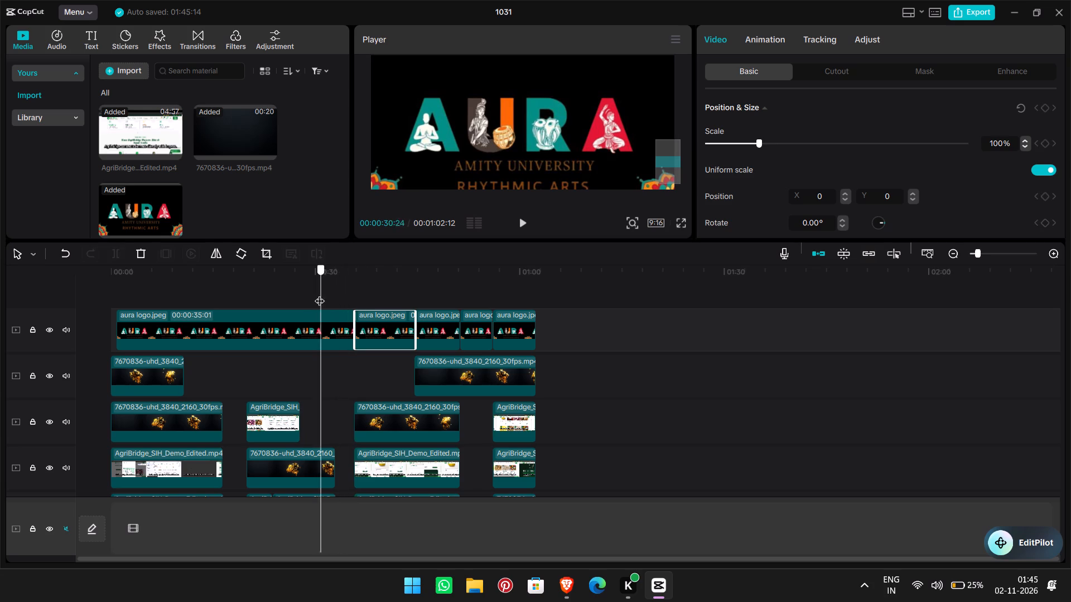
drag(320, 294, 301, 294)
click(287, 326)
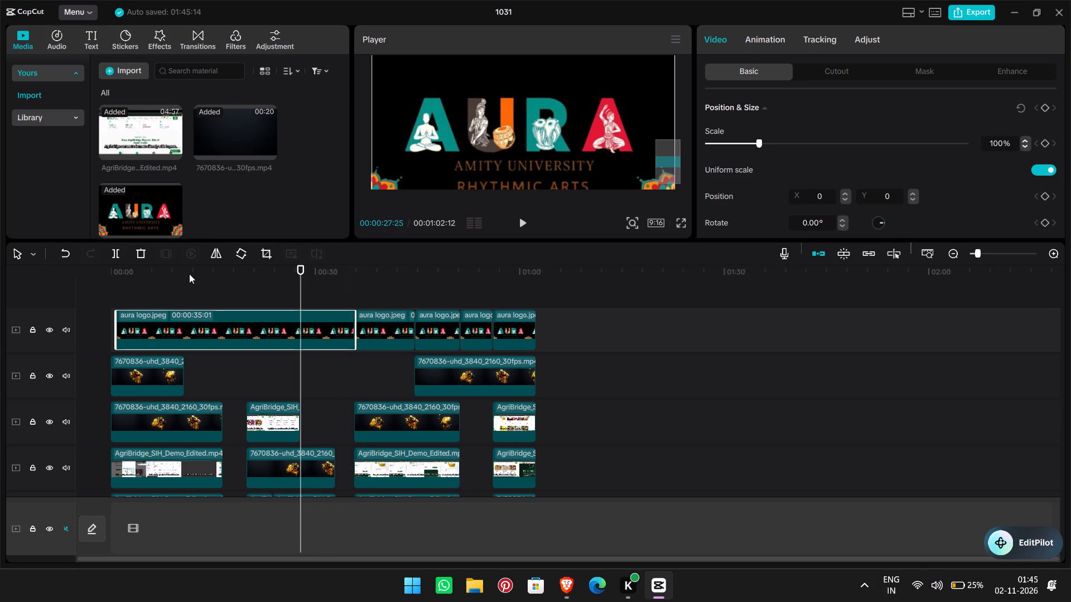
click(114, 250)
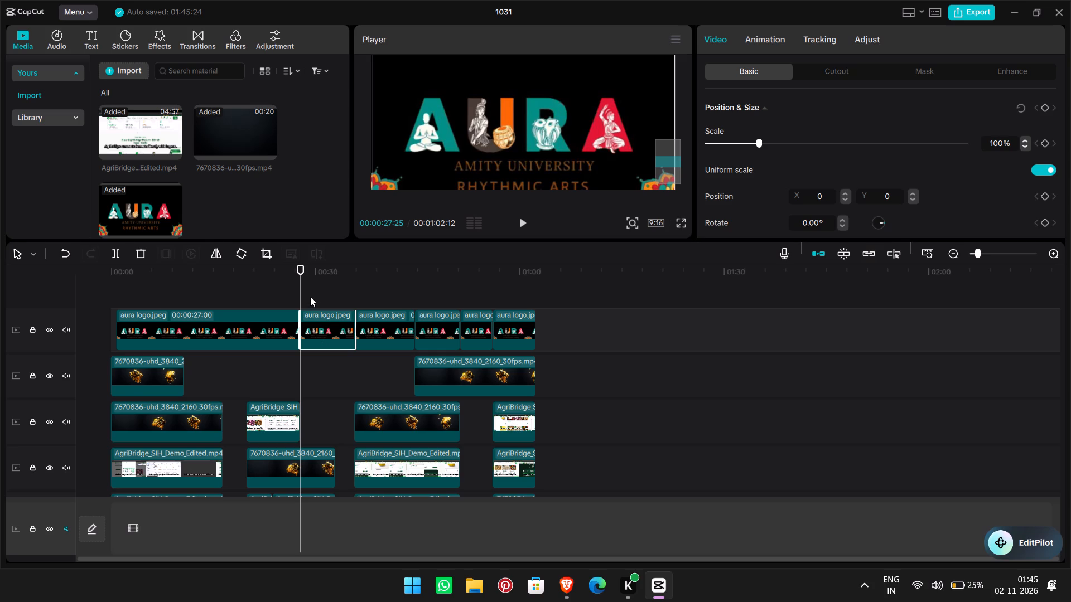
Split the first aura logo clip at 00:00:20:00, where the short AgriBridge clip below begins.
drag(300, 296, 249, 290)
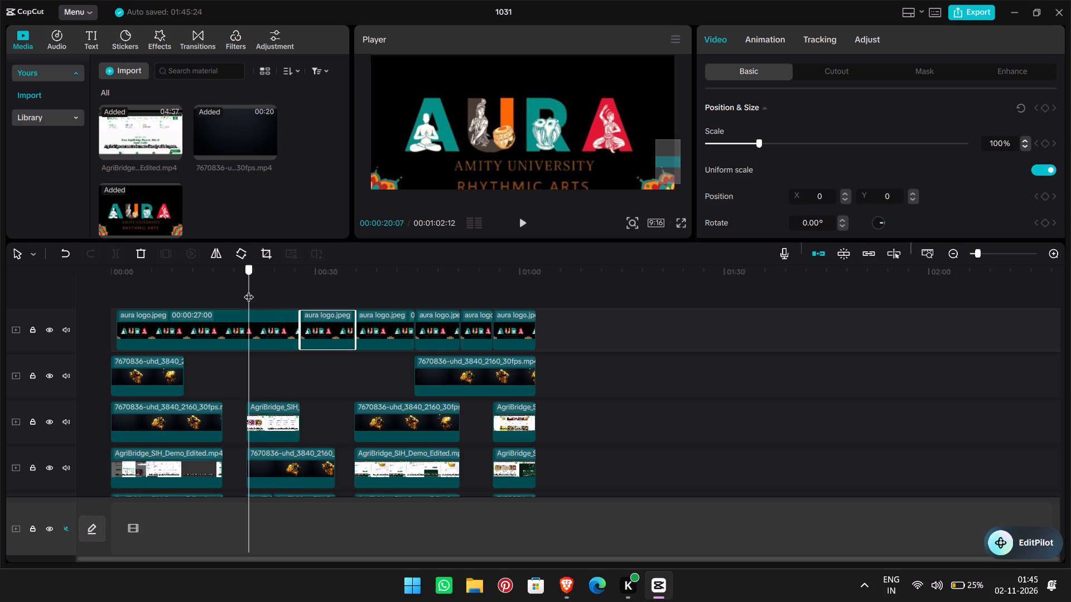
drag(249, 290, 247, 289)
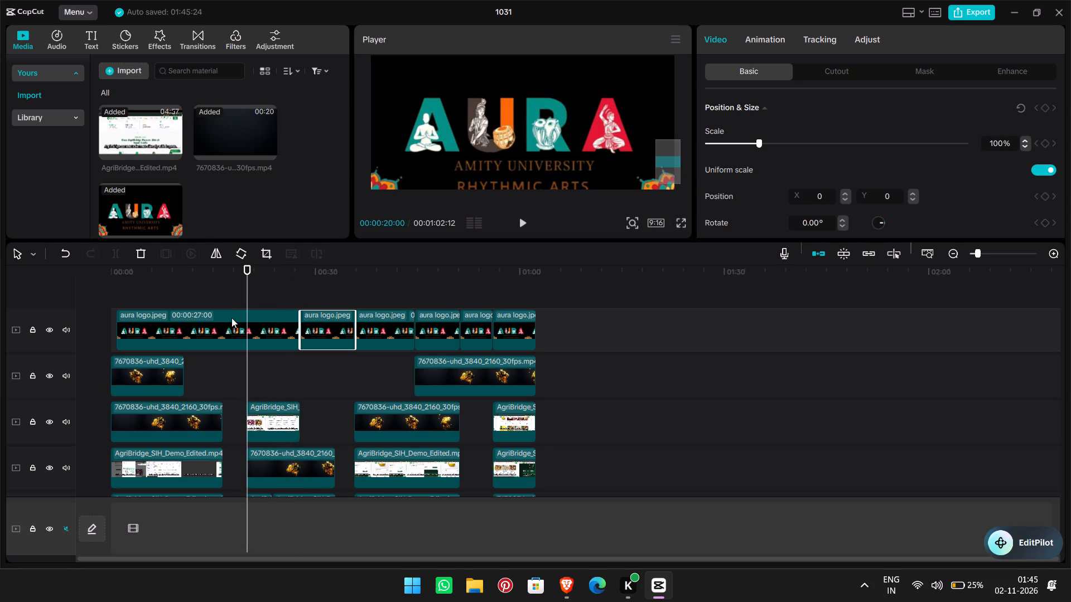
click(231, 318)
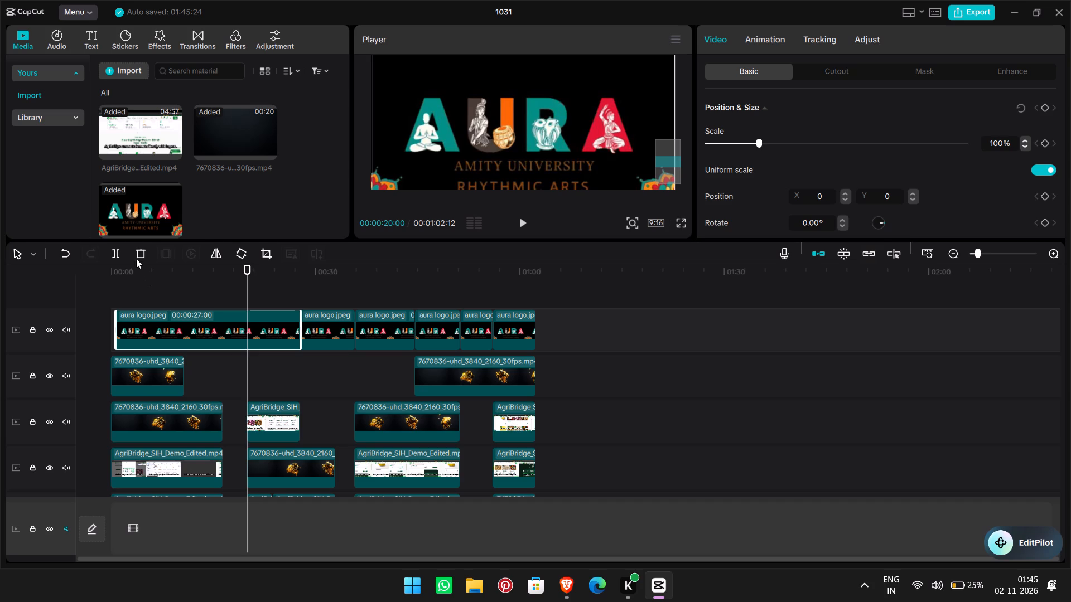
click(122, 245)
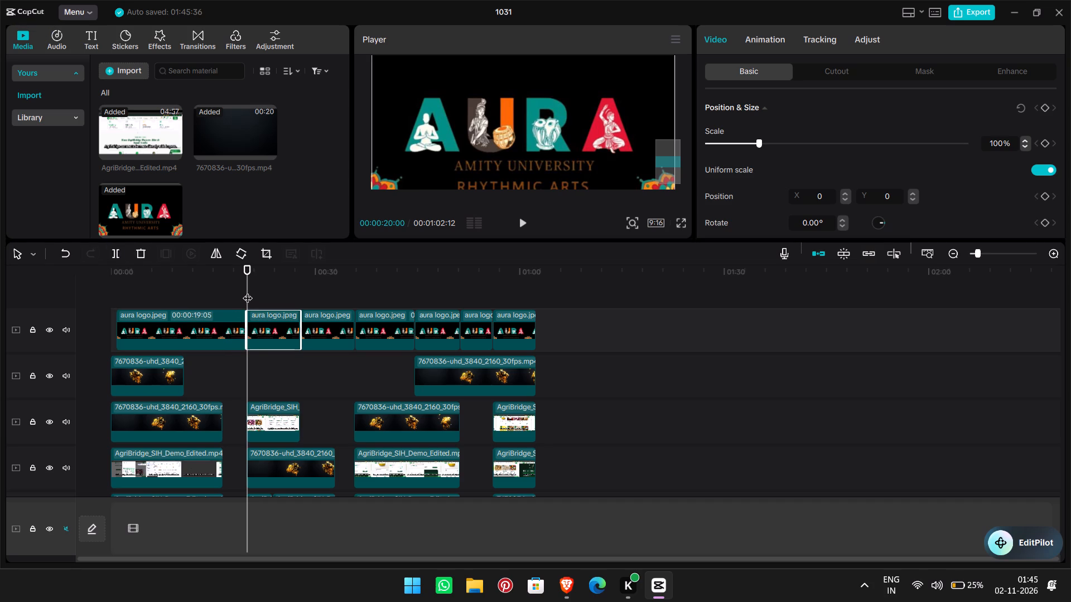
Split the first aura logo clip at 00:00:10:22, where the first 7670836 clip on the track directly below ends.
drag(248, 291, 183, 285)
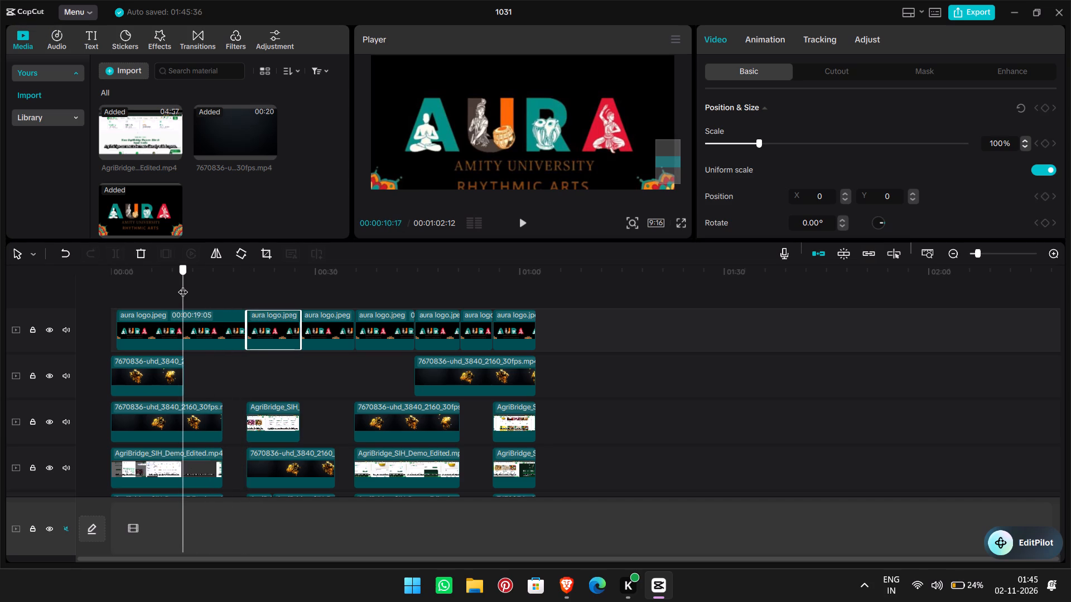
drag(183, 285, 184, 285)
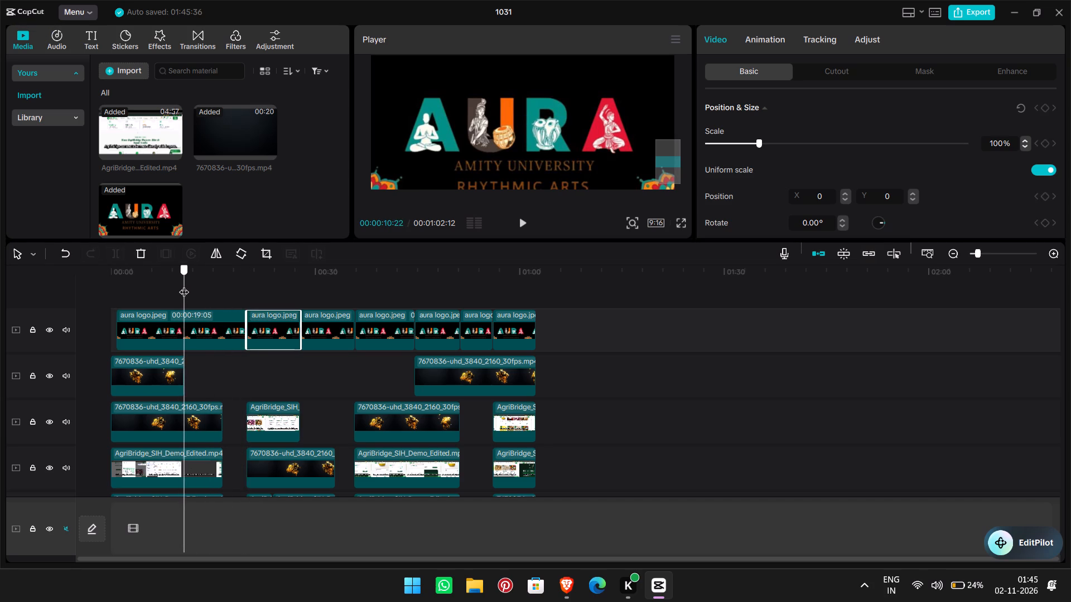
drag(184, 285, 184, 285)
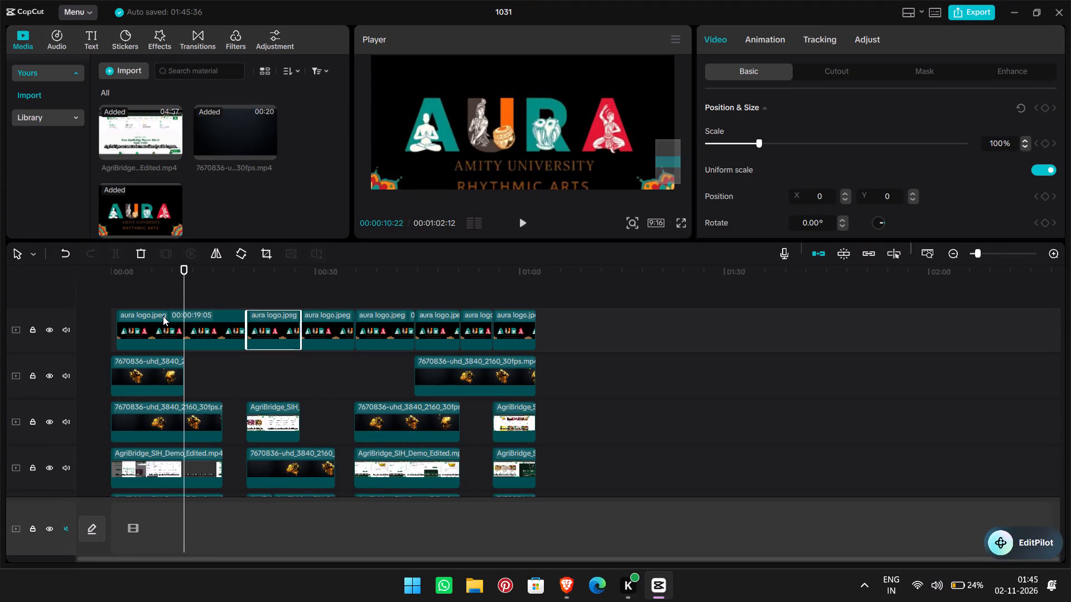
click(163, 316)
click(114, 258)
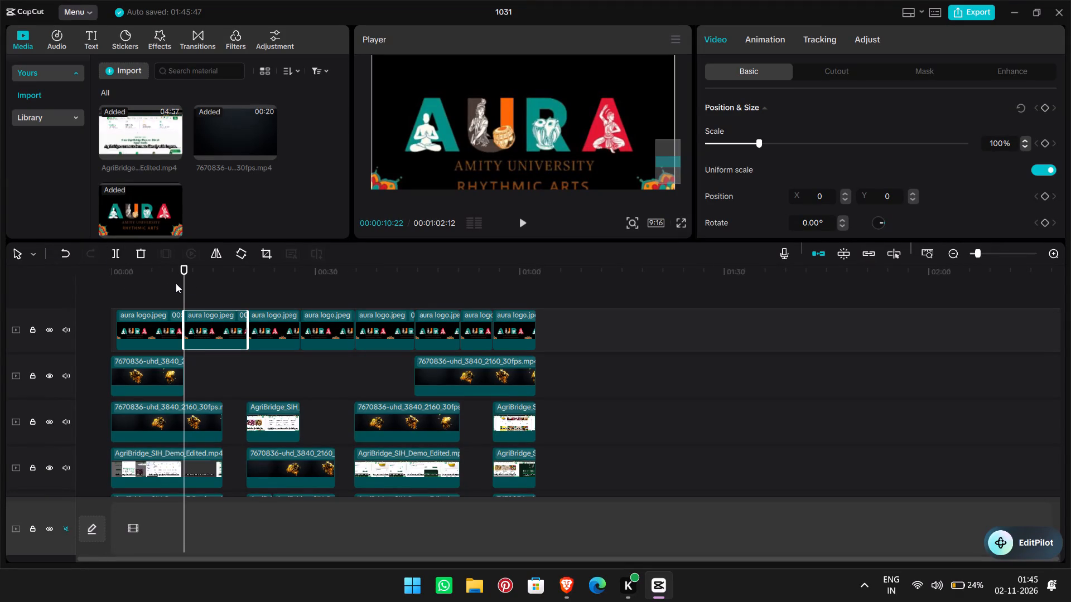
Split the second aura logo piece at 00:00:16:12, where the first 7670836 and AgriBridge clips on the lower tracks end.
drag(184, 284, 224, 295)
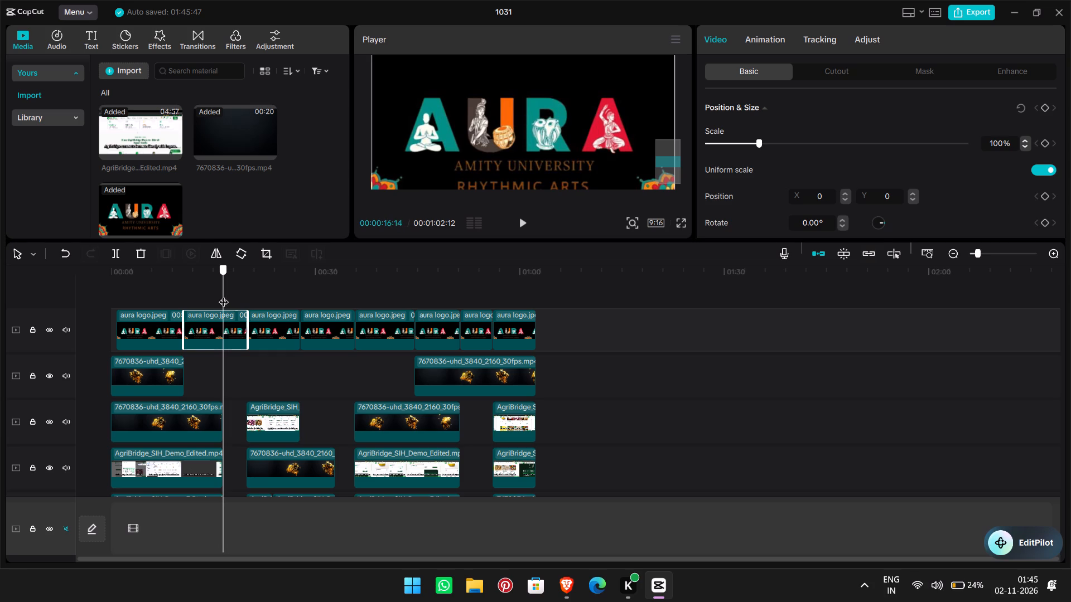
drag(224, 295, 224, 295)
click(225, 295)
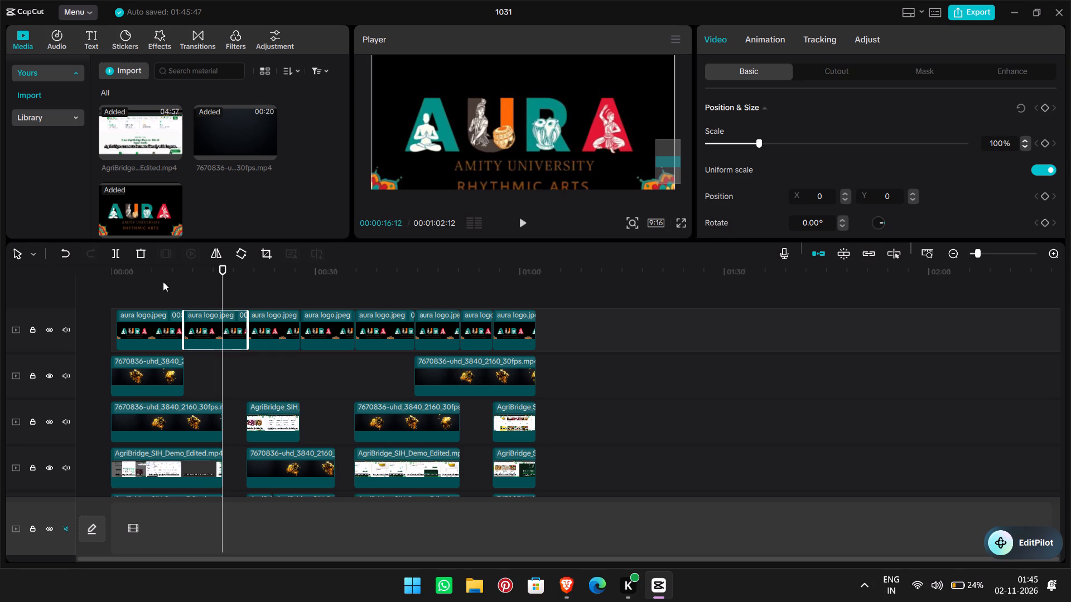
click(118, 251)
Delete the aura logo pieces starting at 00:00:10:22, 00:00:20:00 and 00:00:35:26, leaving gaps between the remaining pieces.
click(193, 317)
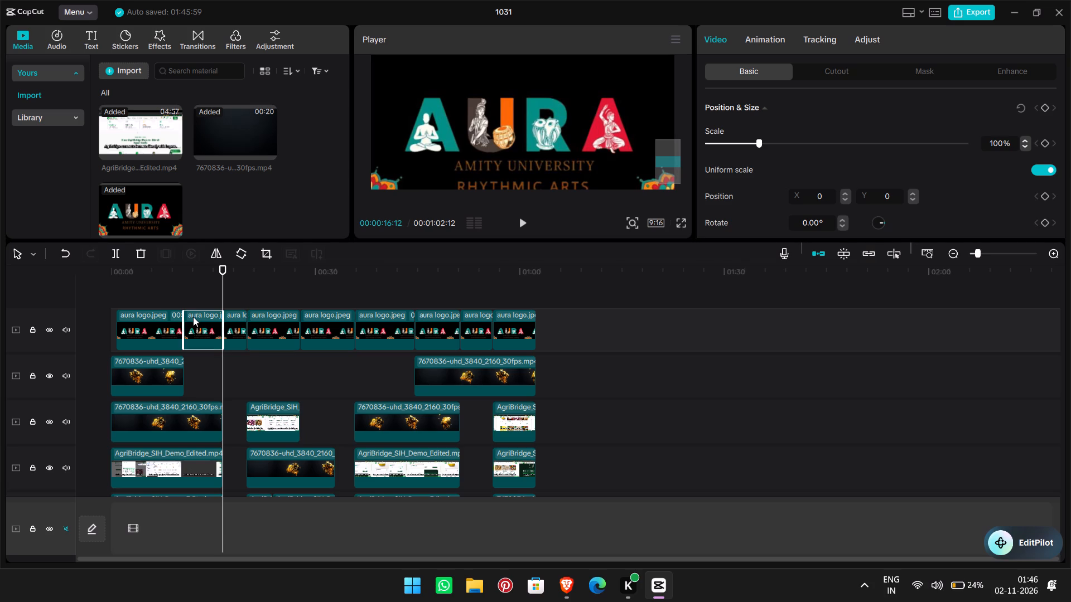
key(Delete)
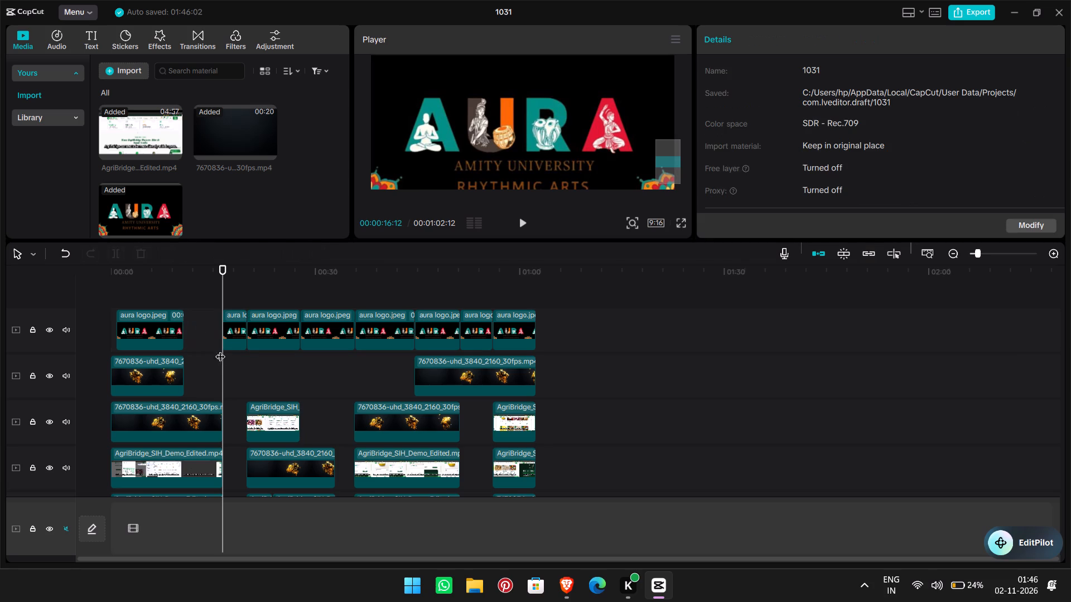
click(269, 339)
key(Delete)
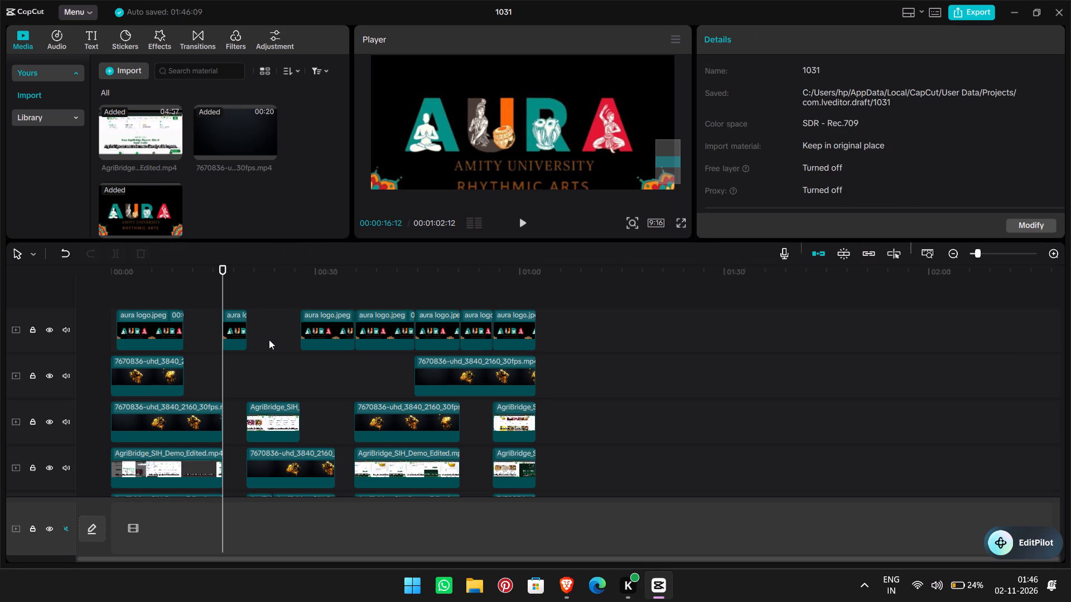
key(Right)
key(Right)
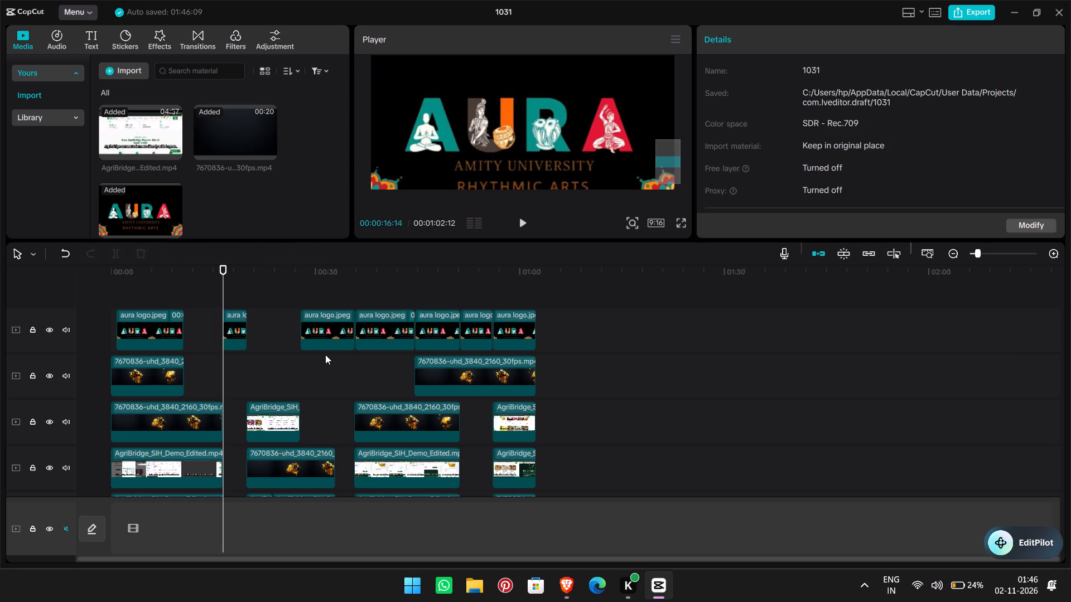
click(375, 334)
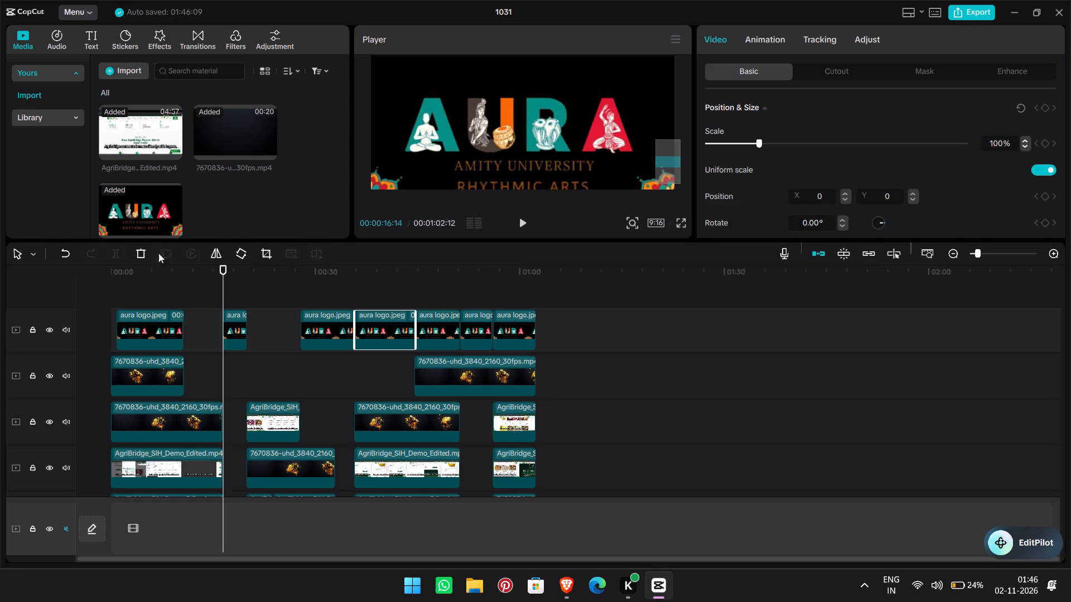
click(140, 253)
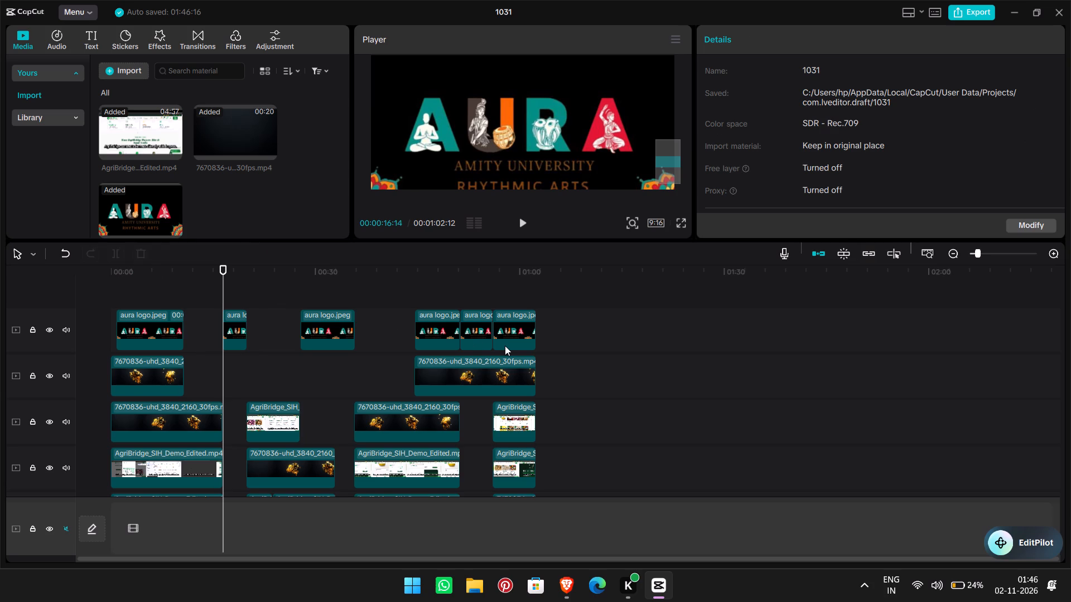
Split the last 7670836 clip directly below the aura logo track at 00:00:51:08.
click(485, 337)
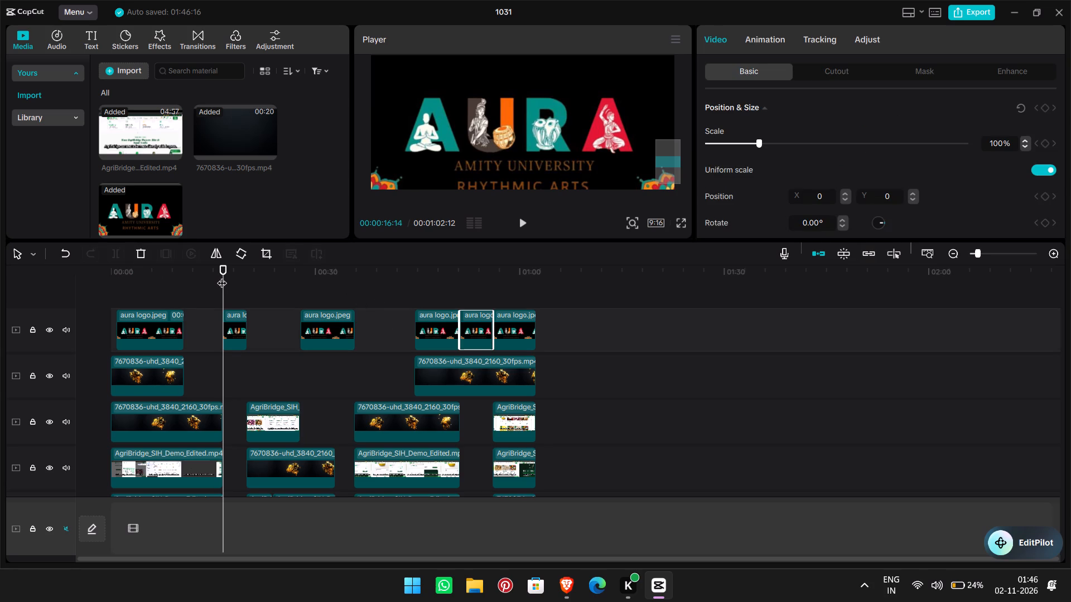
drag(222, 276, 451, 283)
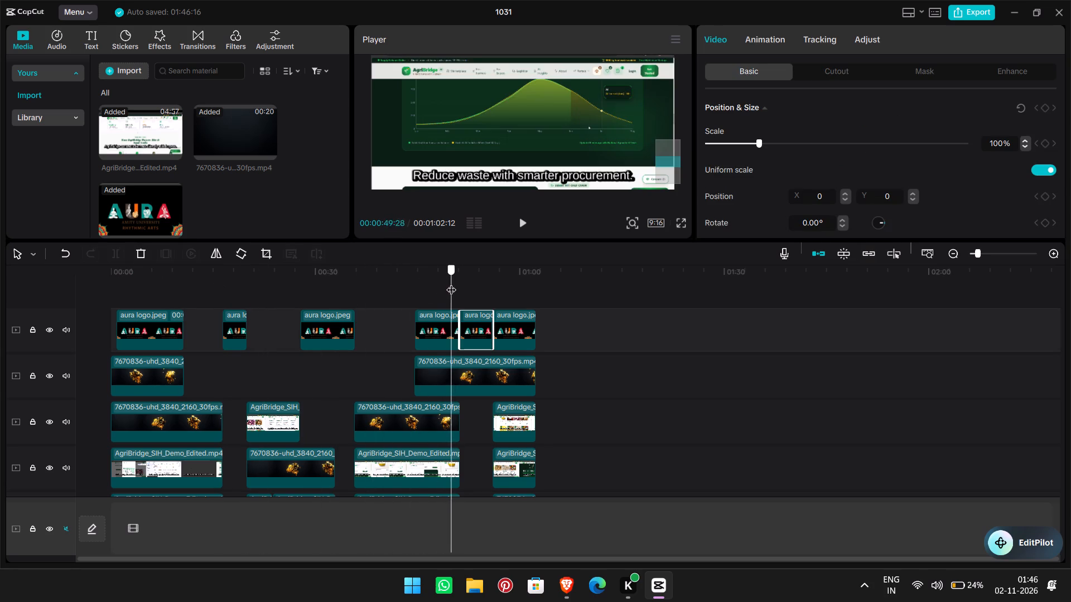
drag(451, 283, 460, 281)
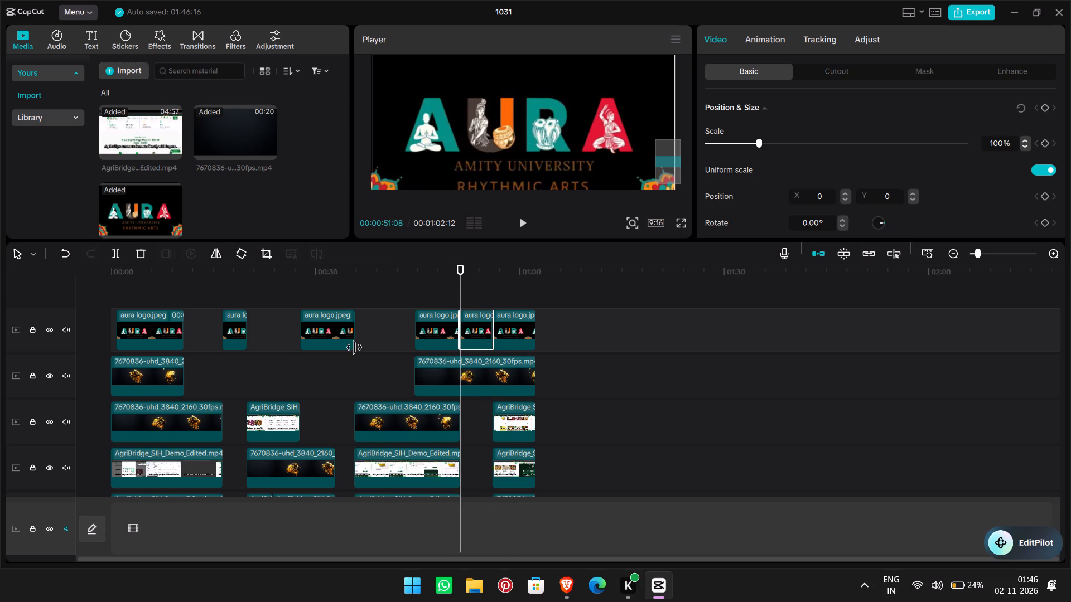
click(421, 370)
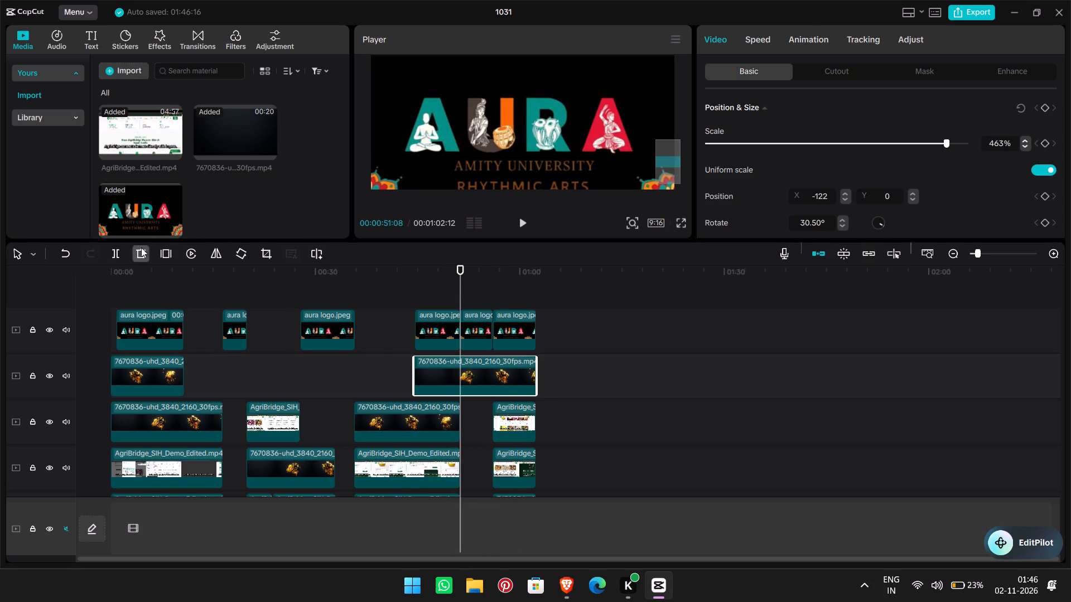
click(120, 250)
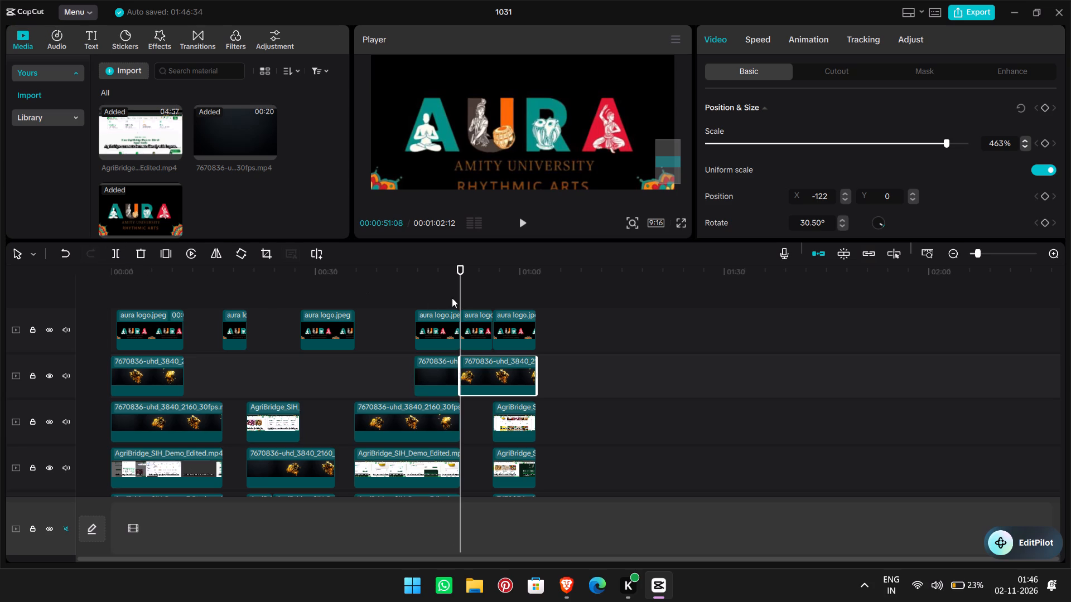
Split the last 7670836 clip directly below the aura logo track at 00:00:56:02, where the last AgriBridge clips begin.
drag(462, 293, 477, 294)
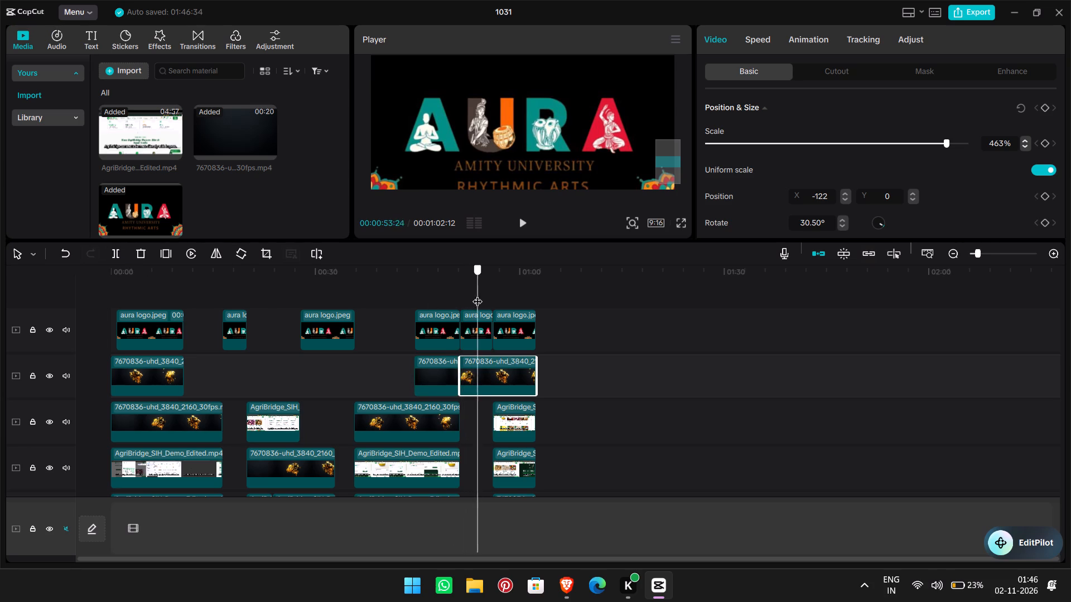
drag(477, 294, 491, 294)
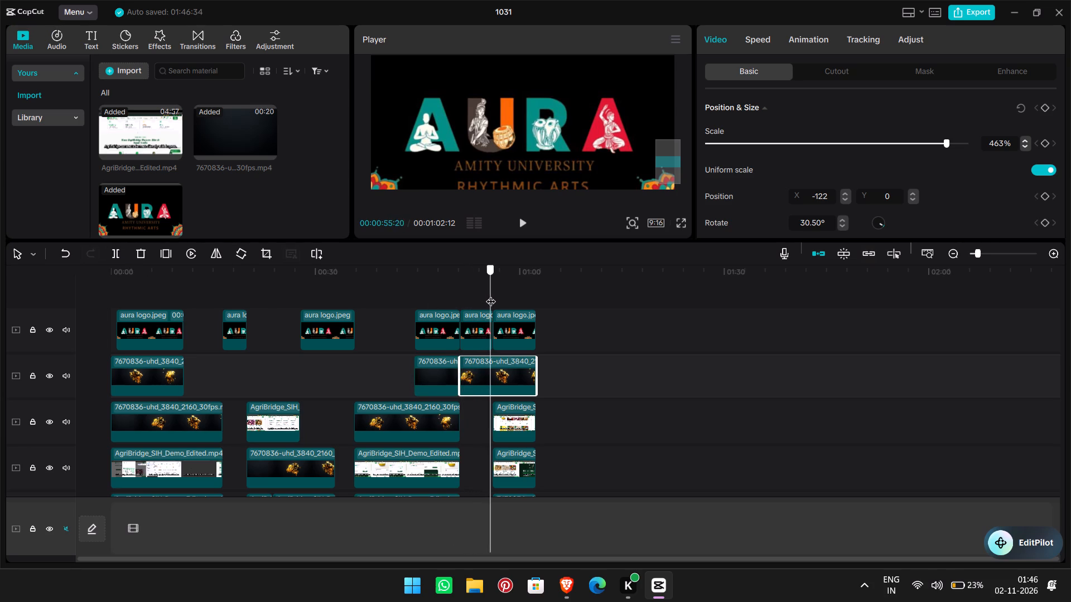
drag(491, 294, 494, 294)
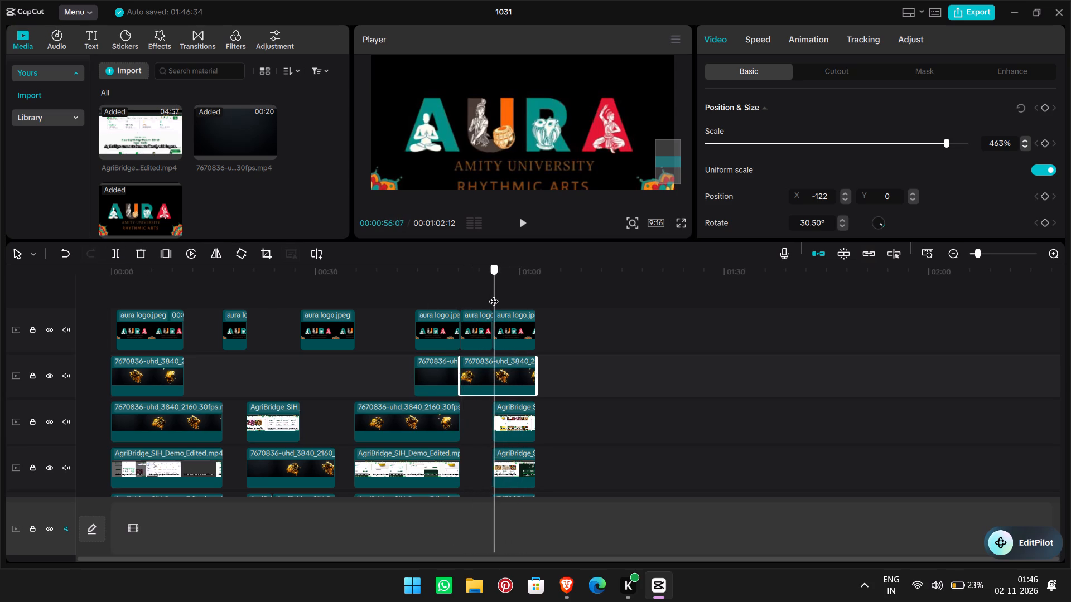
drag(494, 294, 494, 294)
click(495, 283)
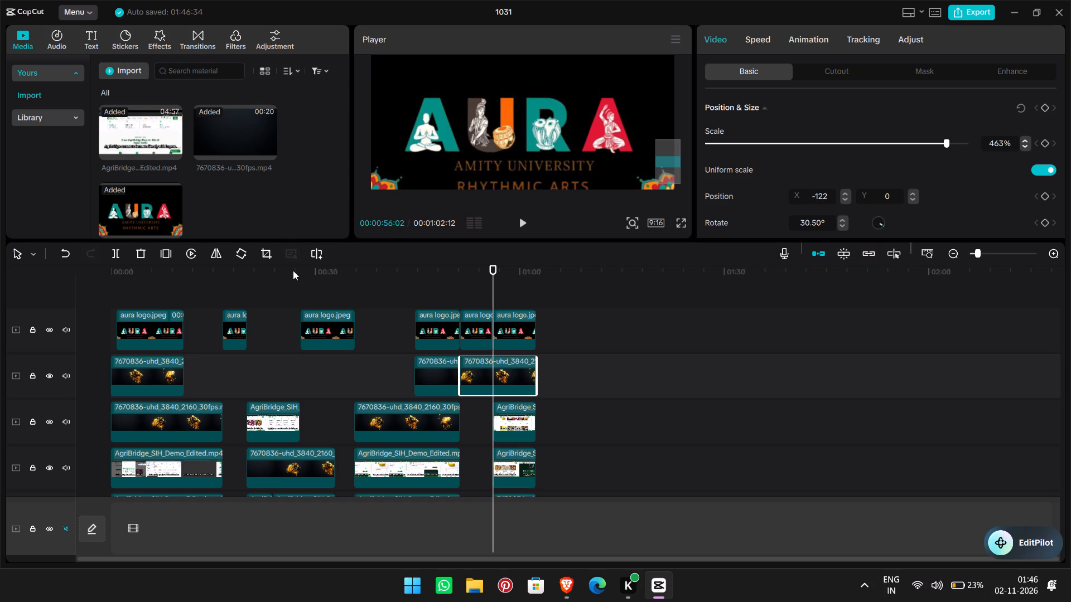
click(115, 255)
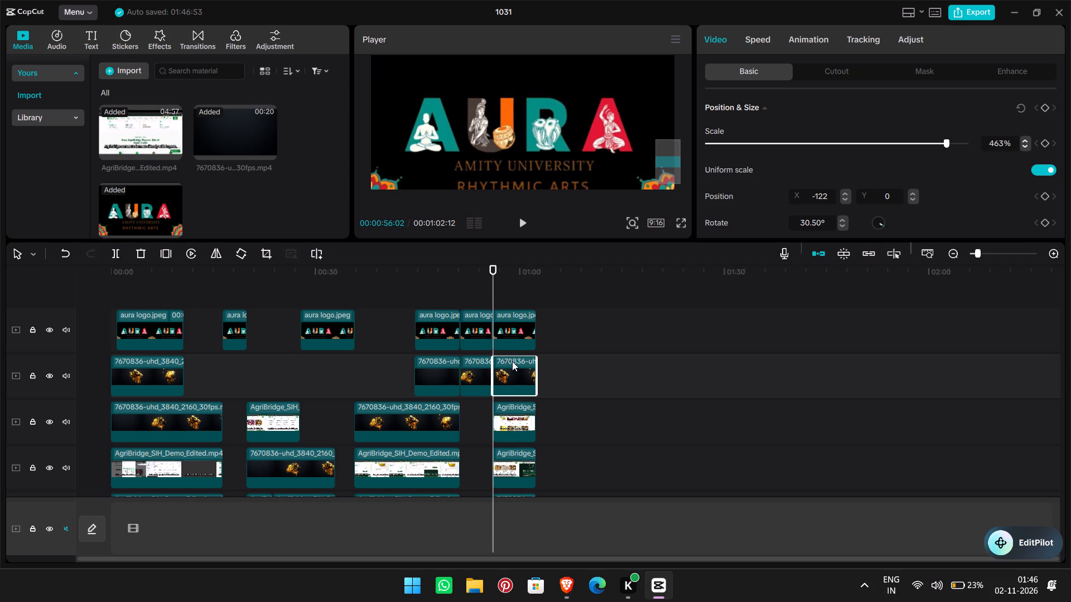
Delete the 7670836 piece between 00:00:51:08 and 00:00:56:02 on the track directly below the aura logo track.
click(509, 333)
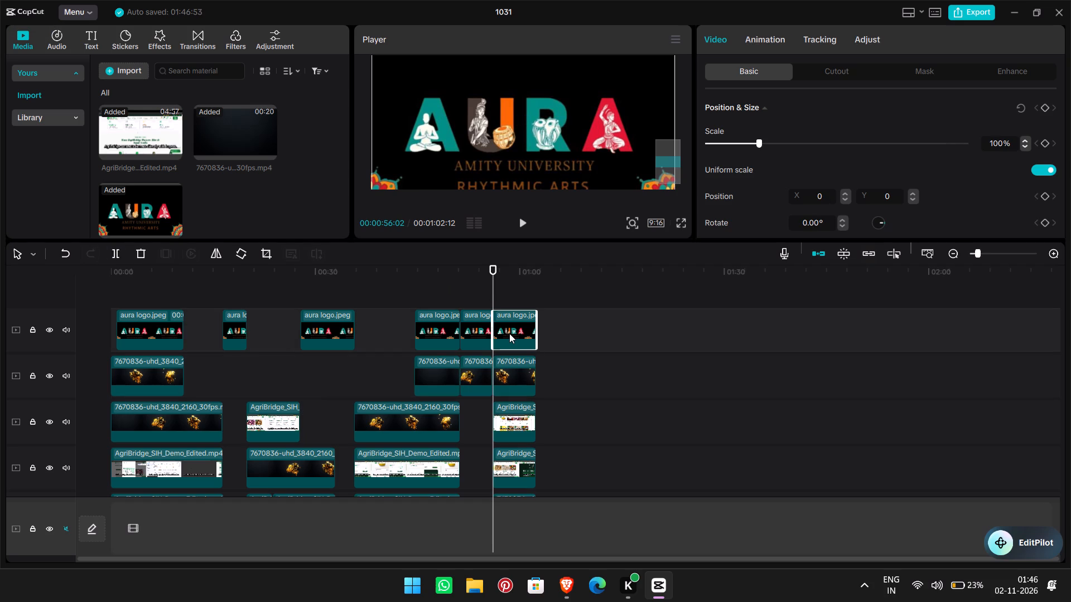
click(481, 369)
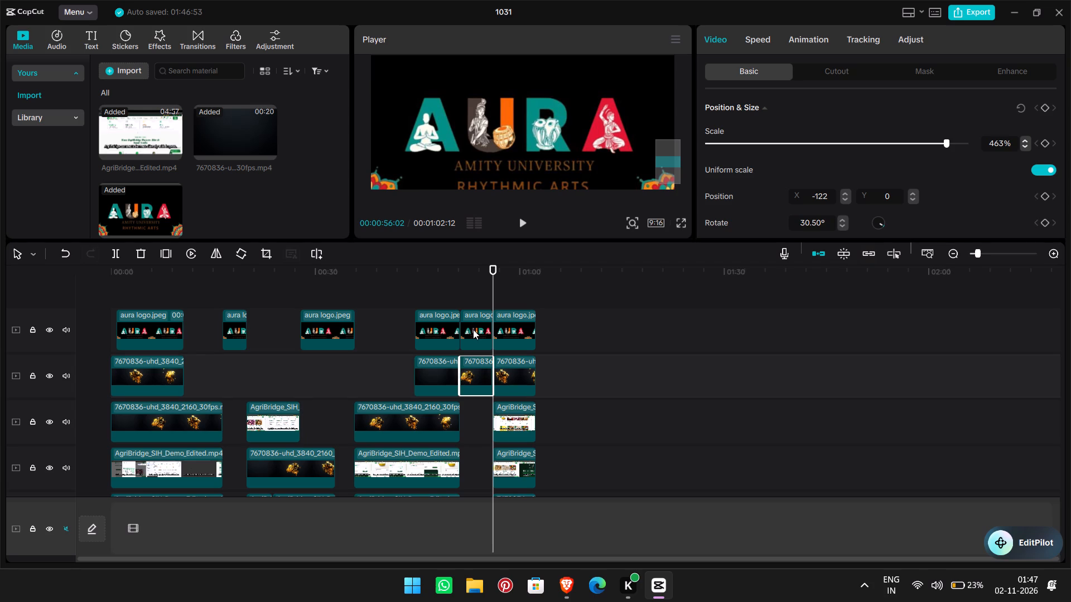
key(Delete)
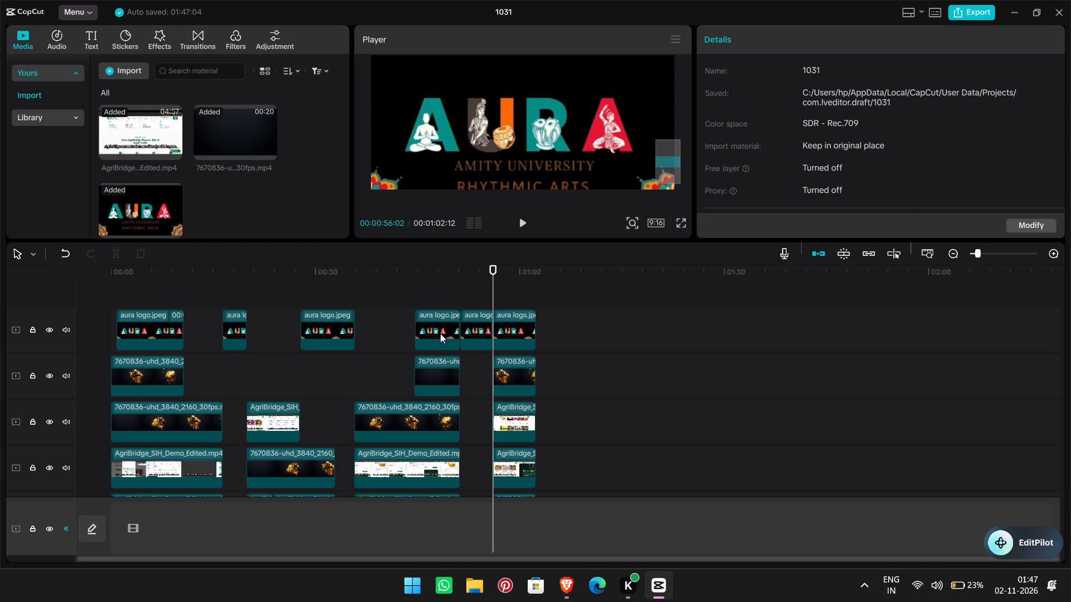
Delete the two aura logo pieces on either side of the one spanning 00:00:51:08 to 00:00:56:02.
click(440, 333)
key(Delete)
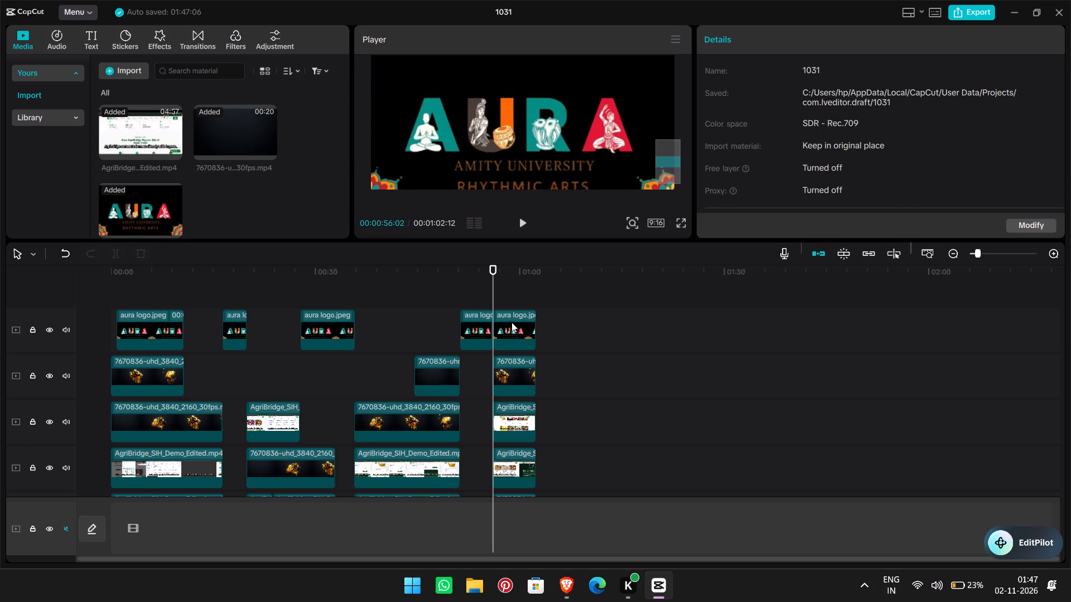
click(514, 322)
key(Delete)
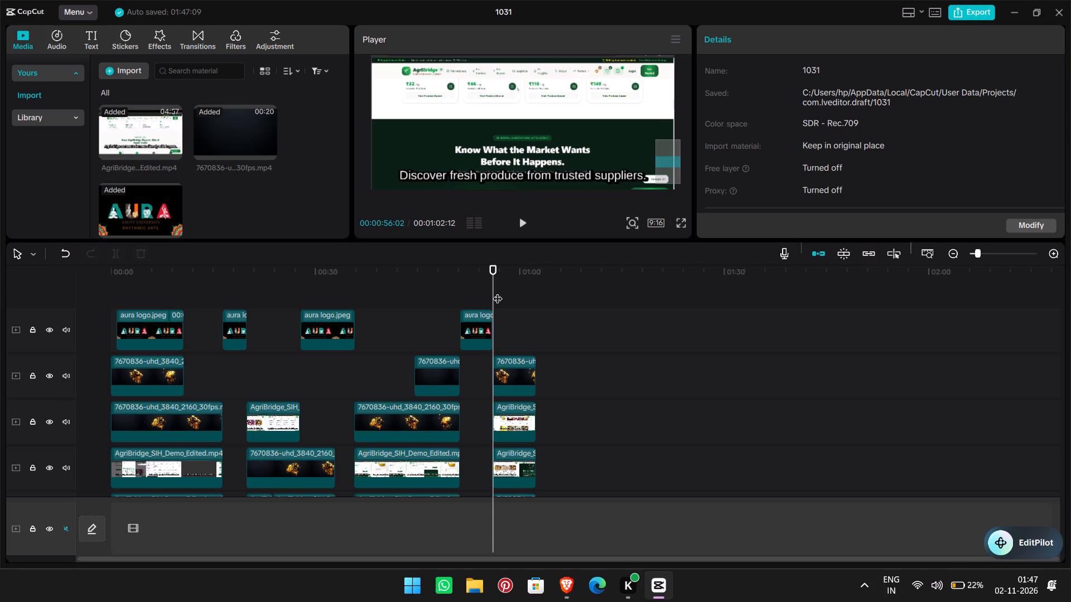
Extend the start of the first aura logo clip back to 00:00:00:00.
drag(496, 291, 433, 302)
drag(433, 302, 94, 292)
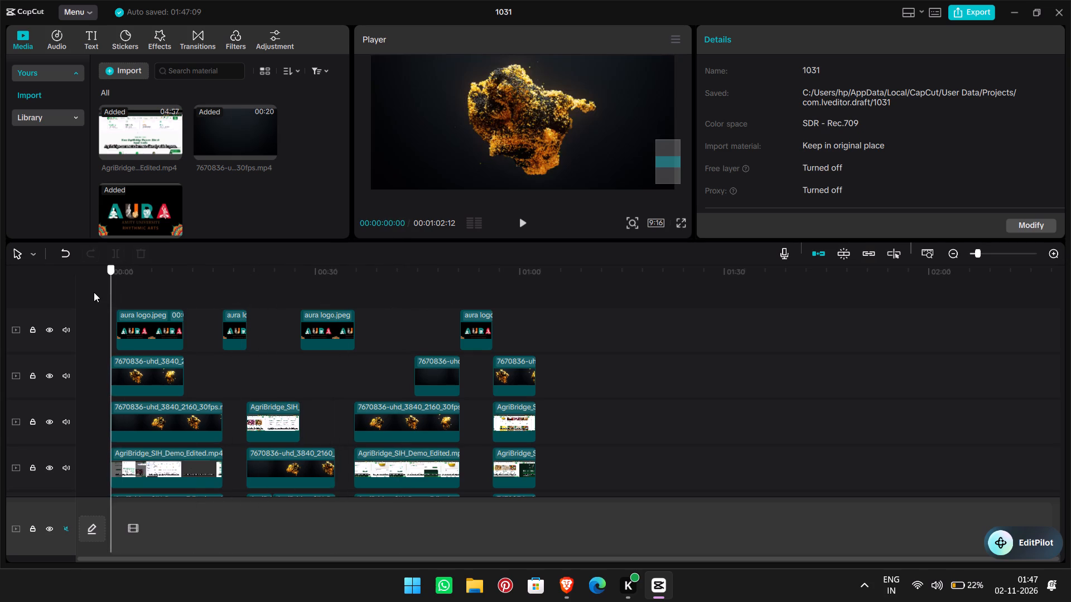
drag(94, 292, 91, 292)
click(148, 324)
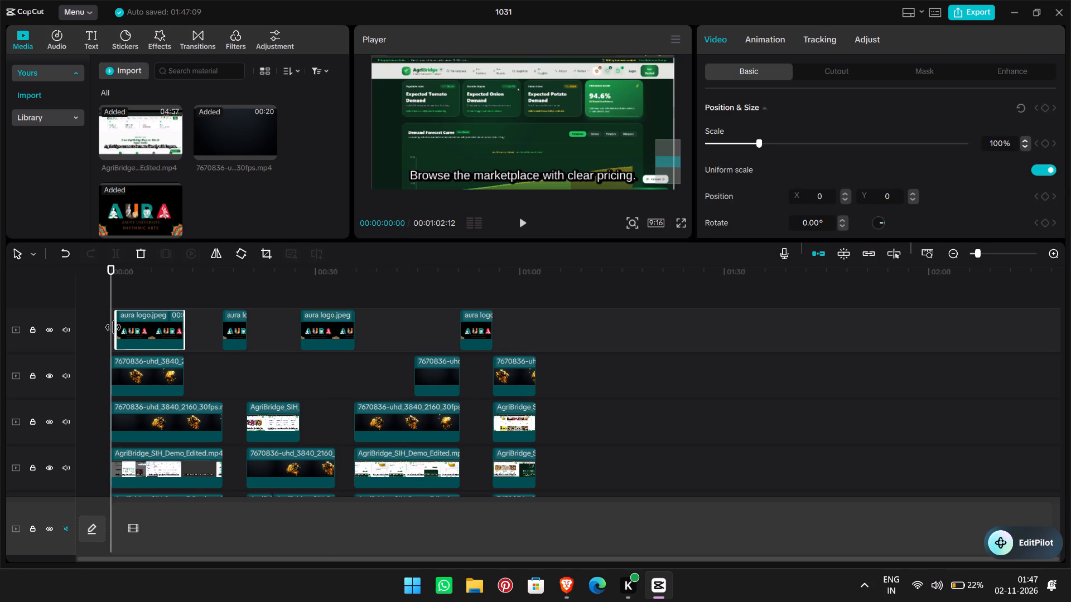
drag(118, 328, 95, 328)
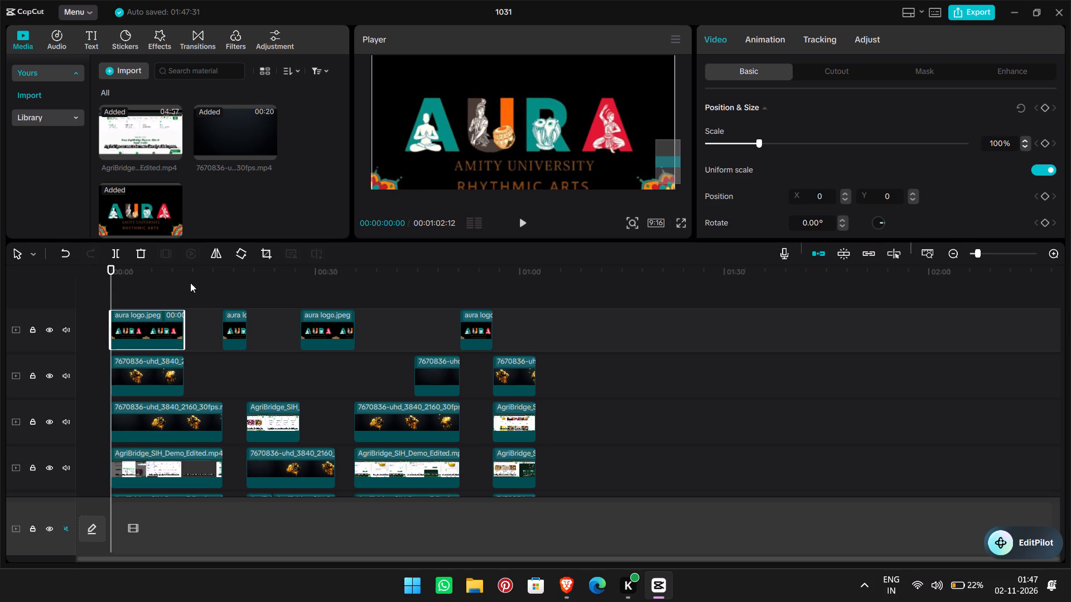
Play the edited sequence from the beginning.
click(518, 227)
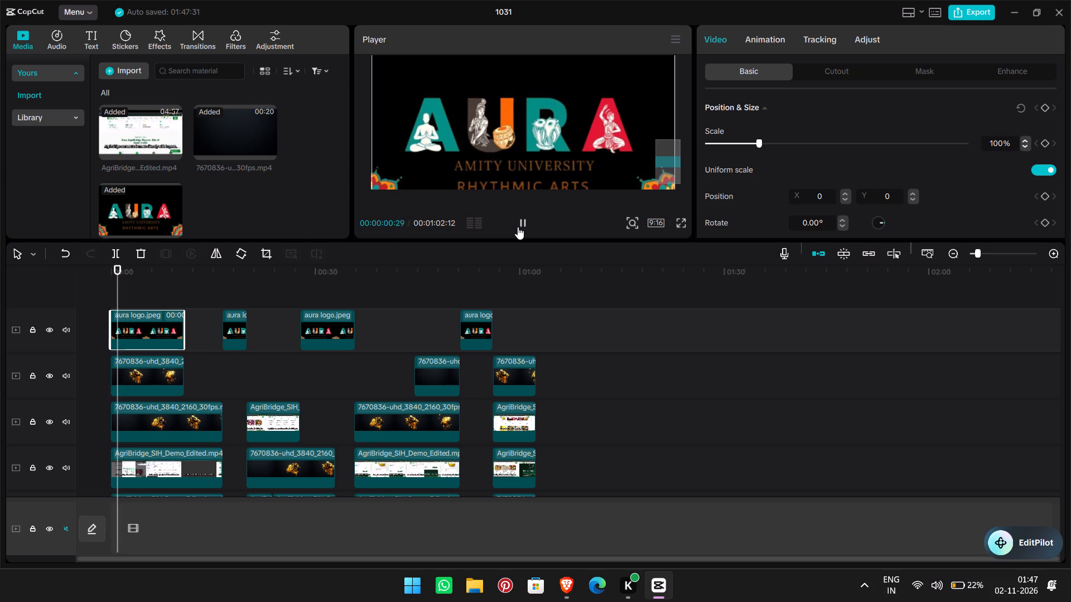
Switch to Brave, browse YouTube's recommendations, open the Desi Kalakaar full video song, and return to CapCut.
click(570, 580)
scroll(224, 357, down, 3)
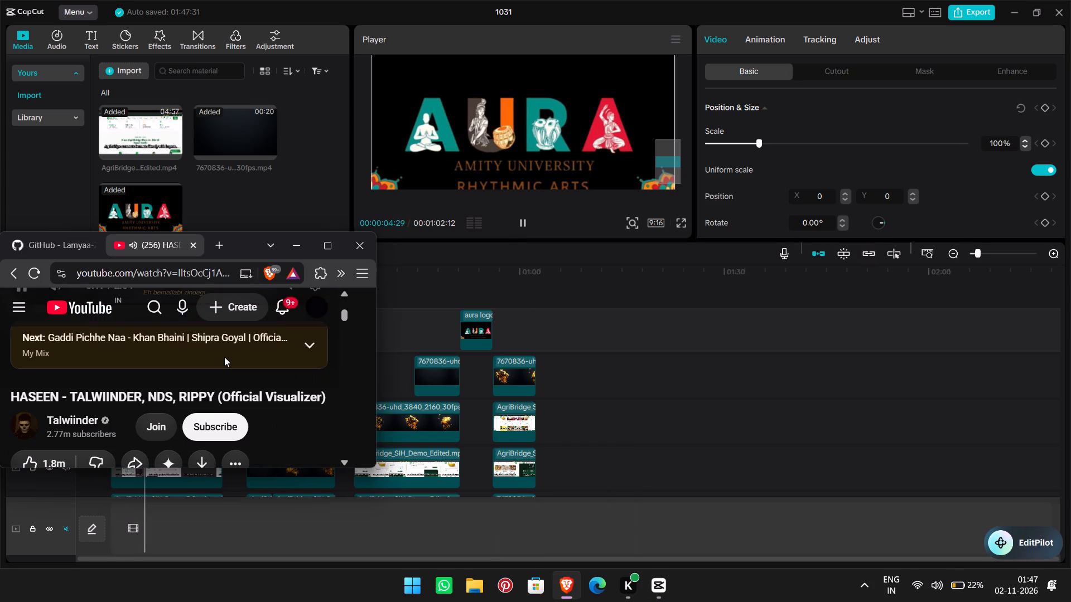
scroll(224, 357, down, 4)
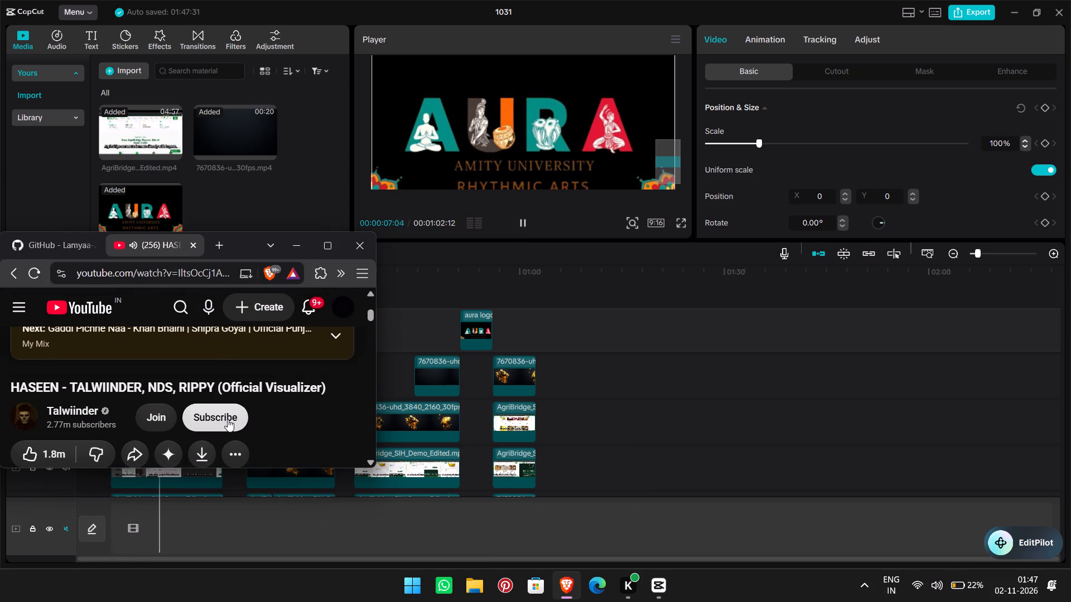
scroll(228, 419, down, 5)
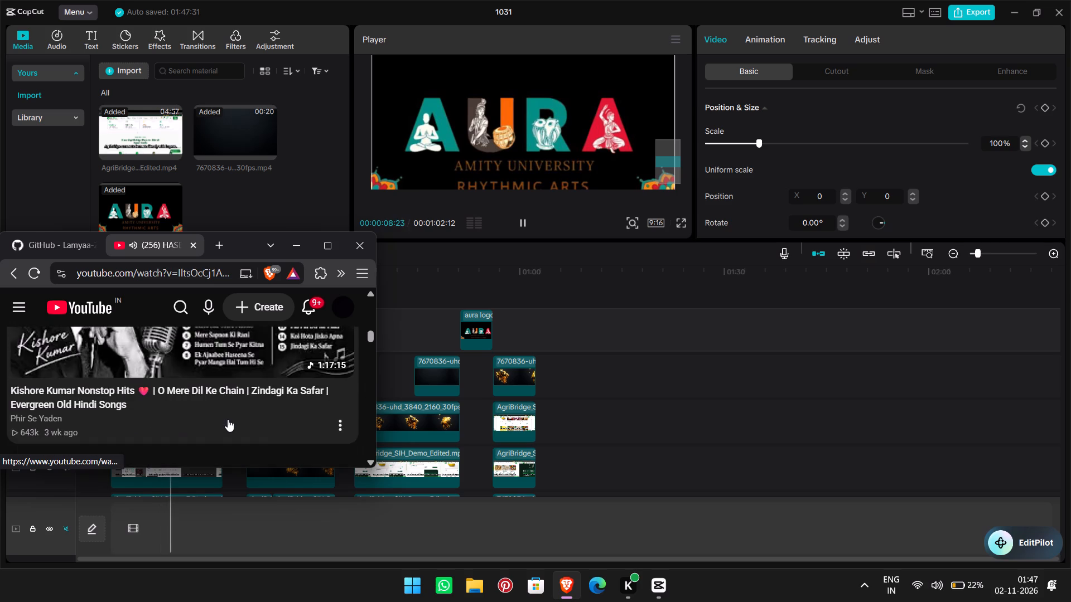
scroll(228, 419, down, 6)
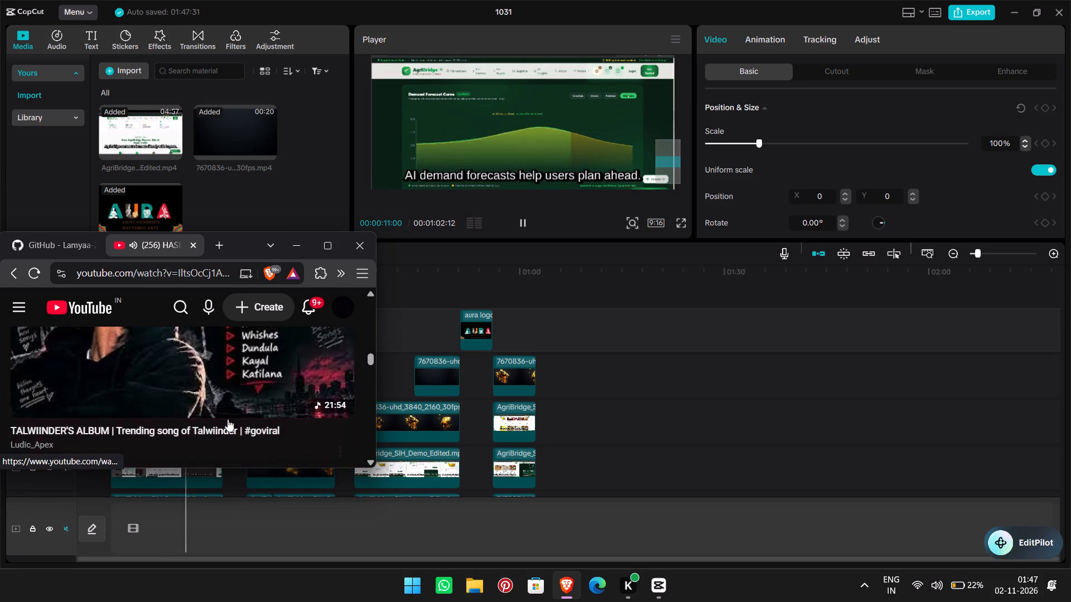
scroll(228, 419, down, 6)
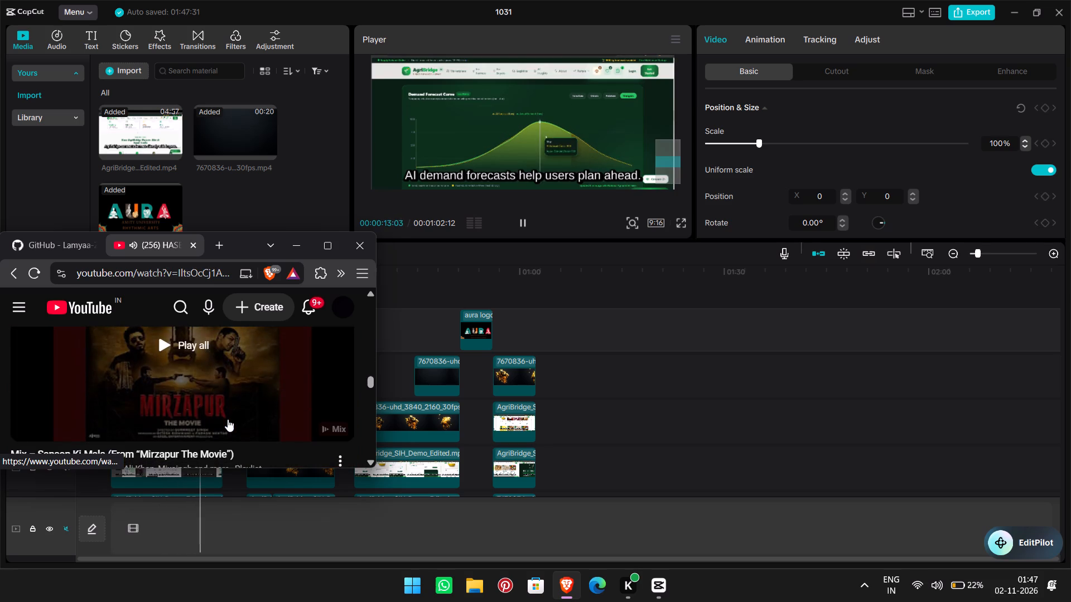
scroll(228, 419, down, 4)
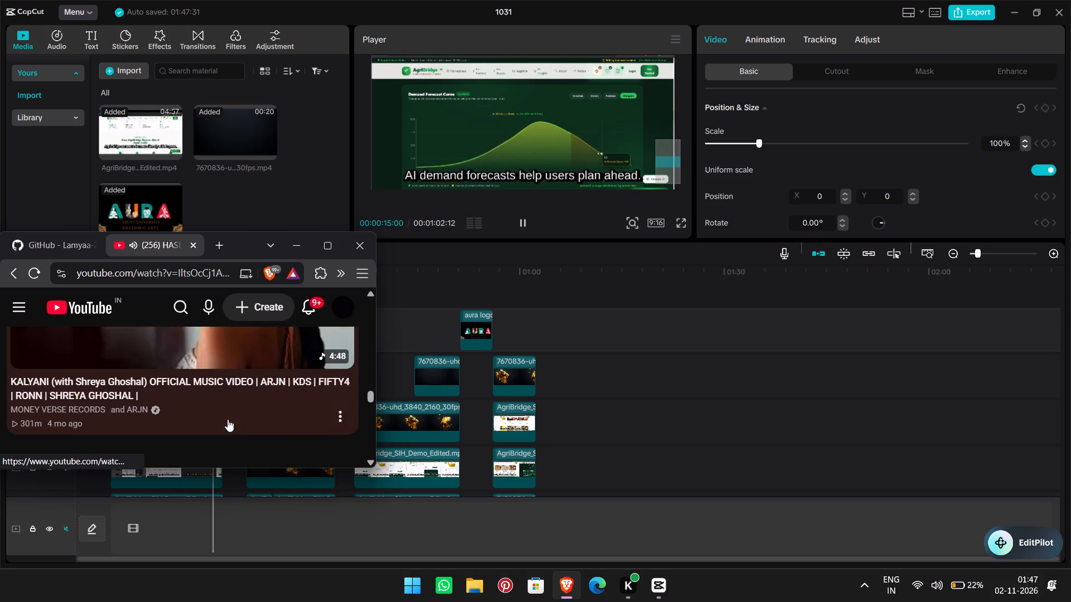
scroll(228, 419, down, 4)
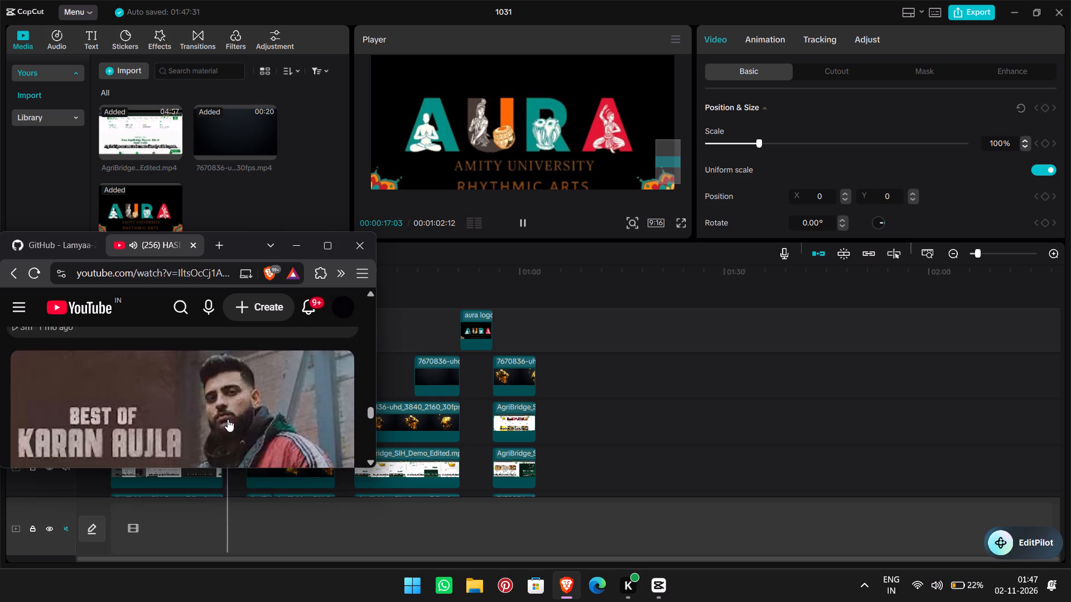
scroll(228, 419, down, 4)
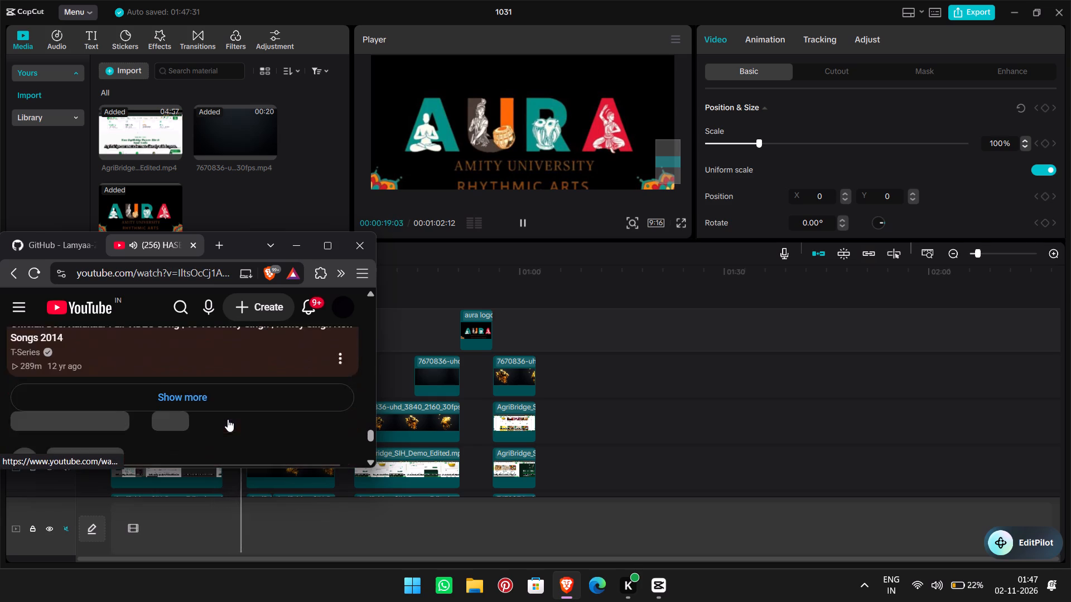
scroll(228, 419, down, 3)
click(228, 419)
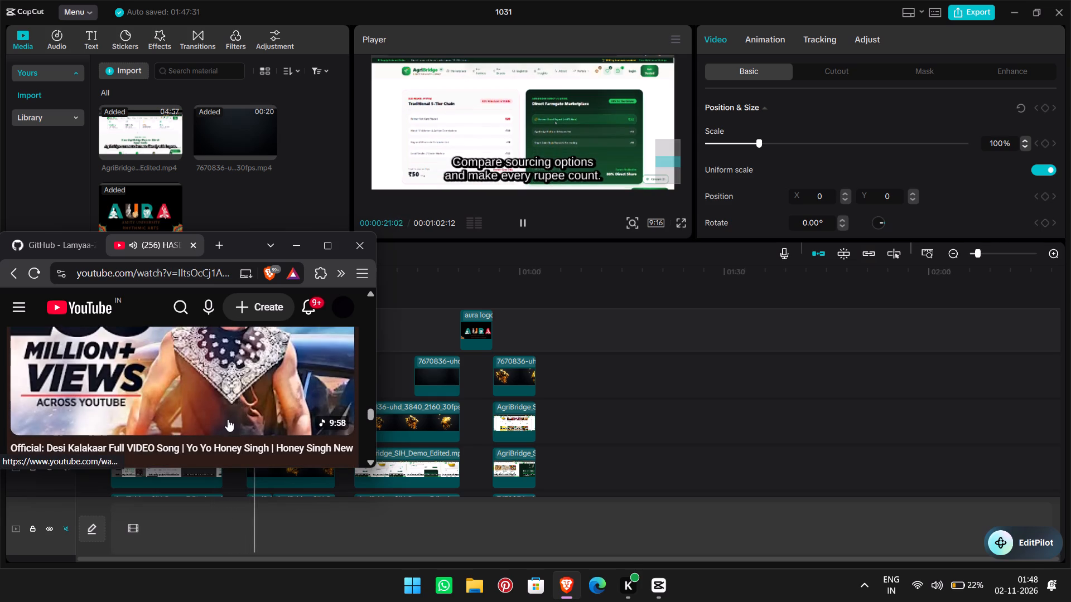
click(300, 252)
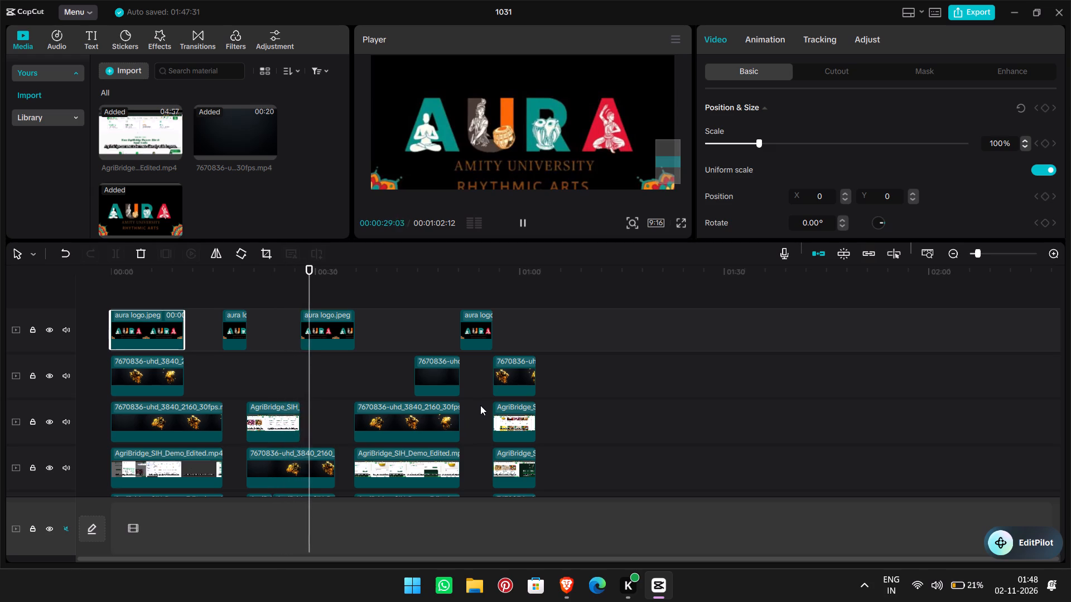
click(559, 581)
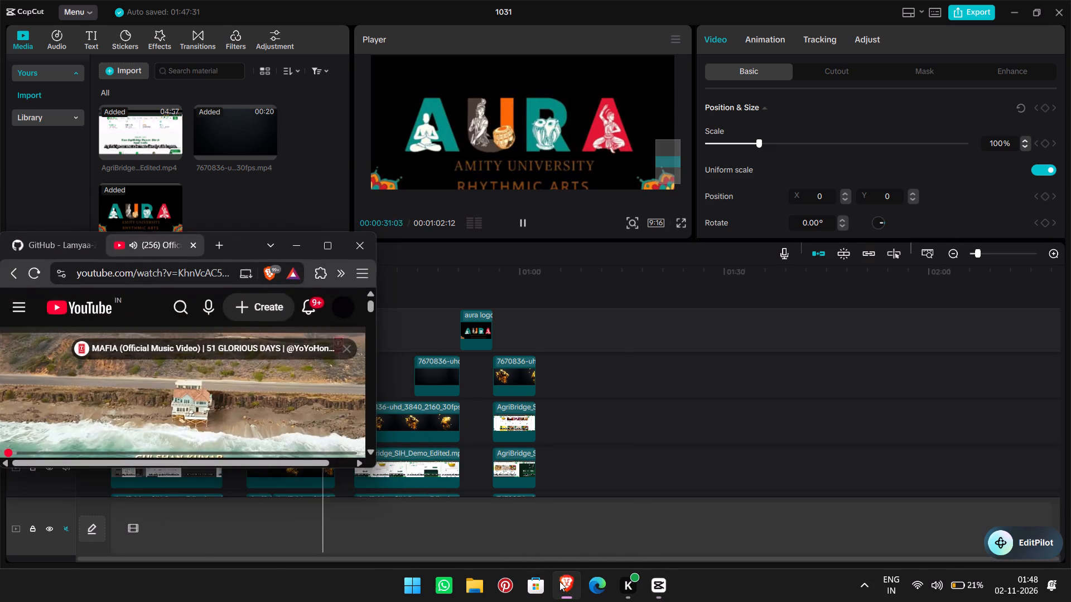
click(559, 581)
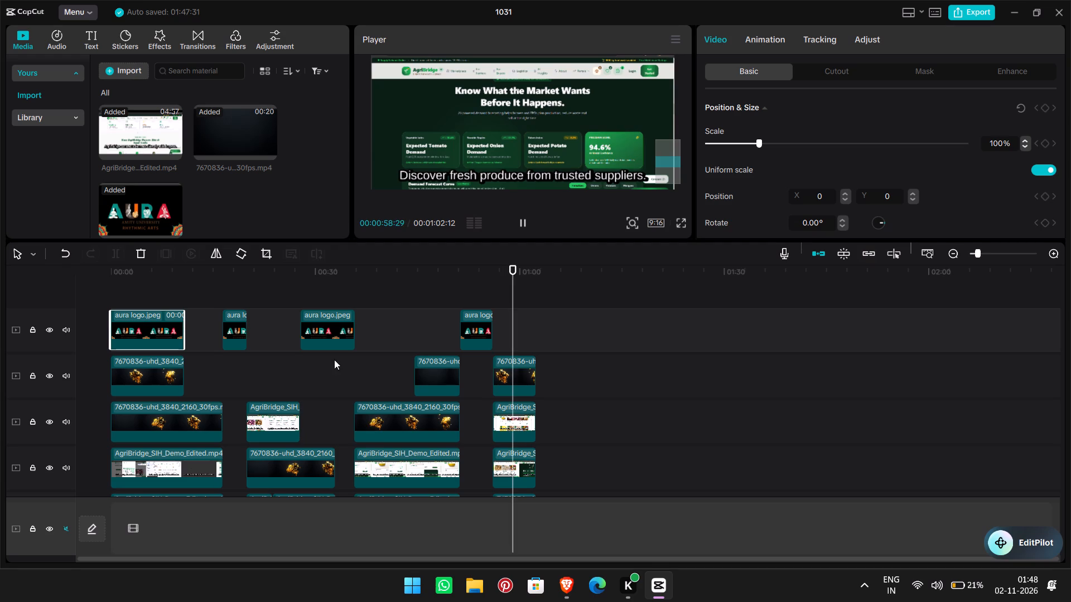
Scrub through the edited sequence to about 00:00:57:14, checking the changeovers between the aura logo, AgriBridge and 7670836 clips.
drag(521, 288, 448, 287)
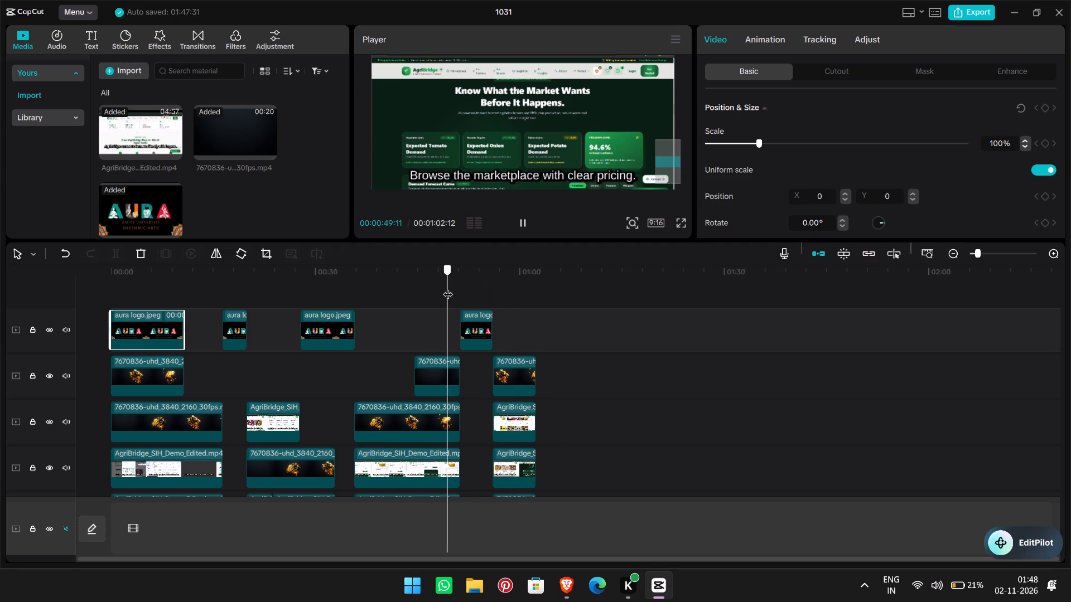
drag(448, 287, 372, 284)
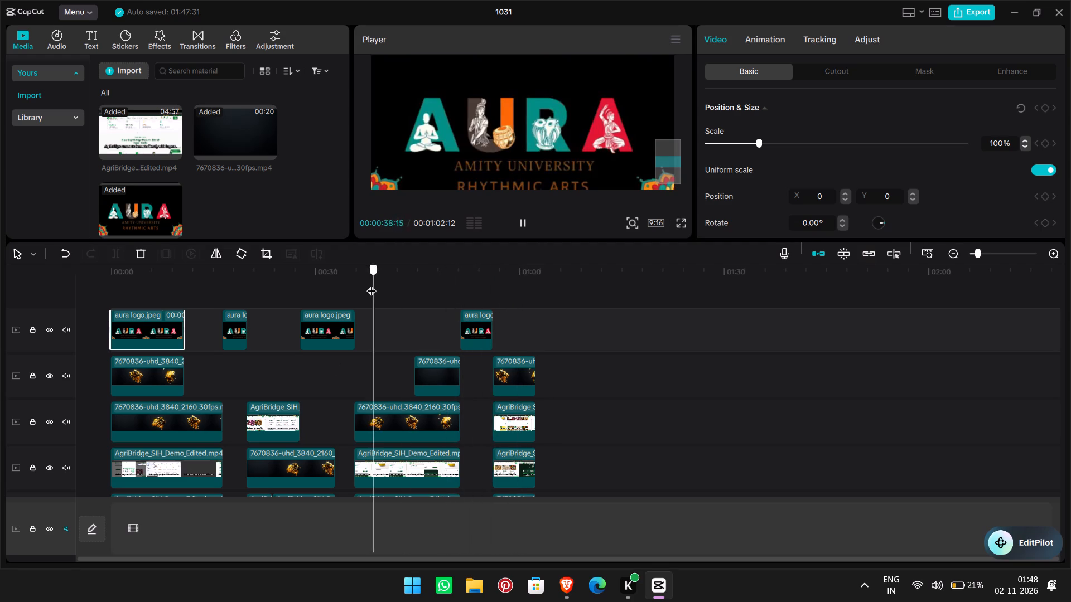
drag(372, 284, 167, 297)
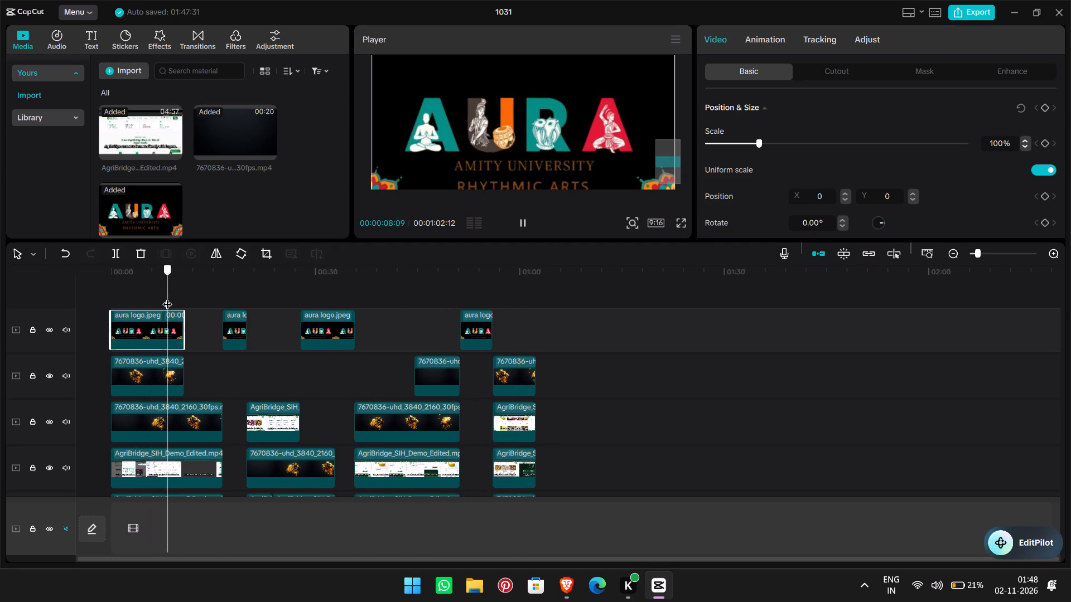
drag(167, 297, 211, 303)
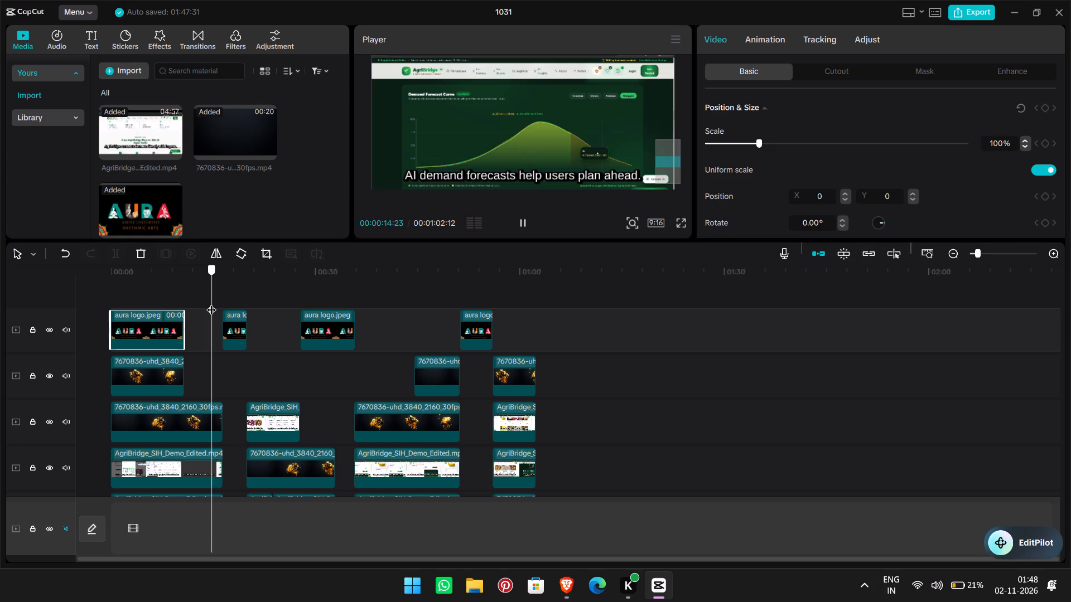
drag(211, 303, 227, 302)
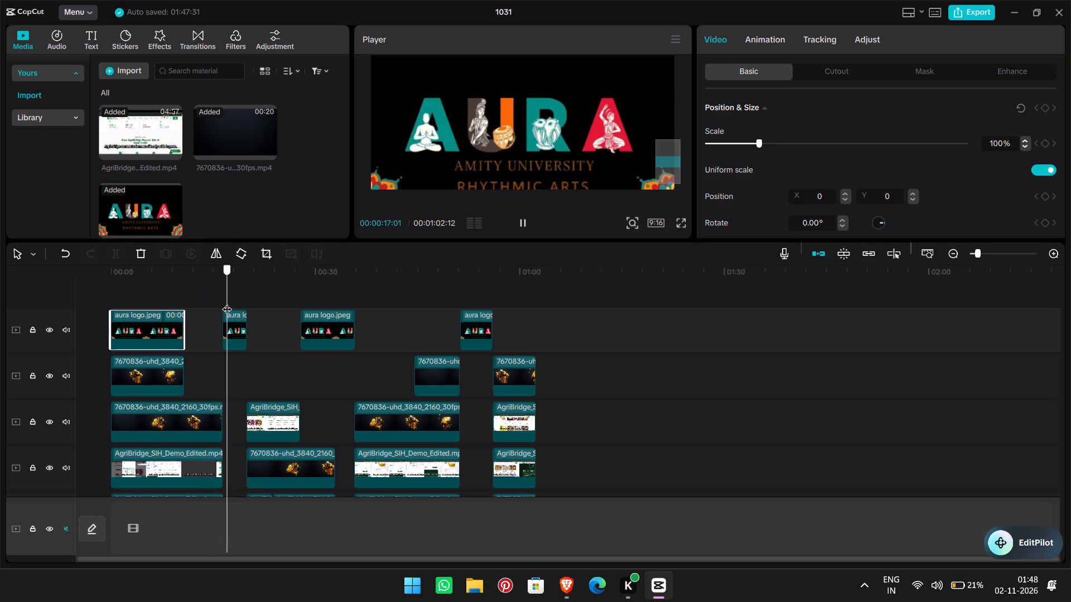
drag(227, 302, 248, 301)
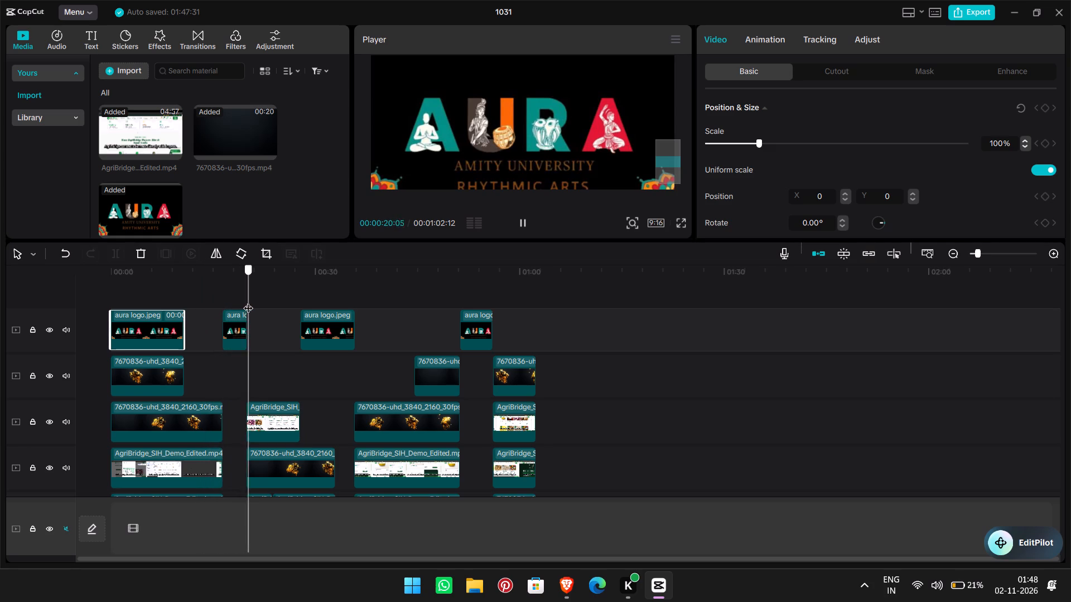
drag(248, 301, 253, 300)
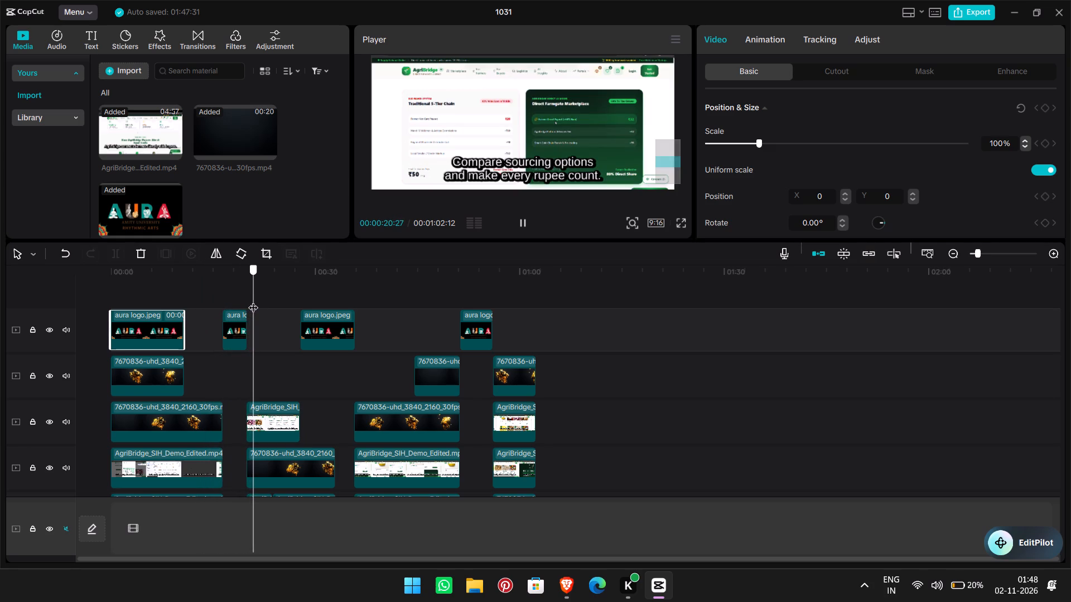
drag(253, 300, 295, 299)
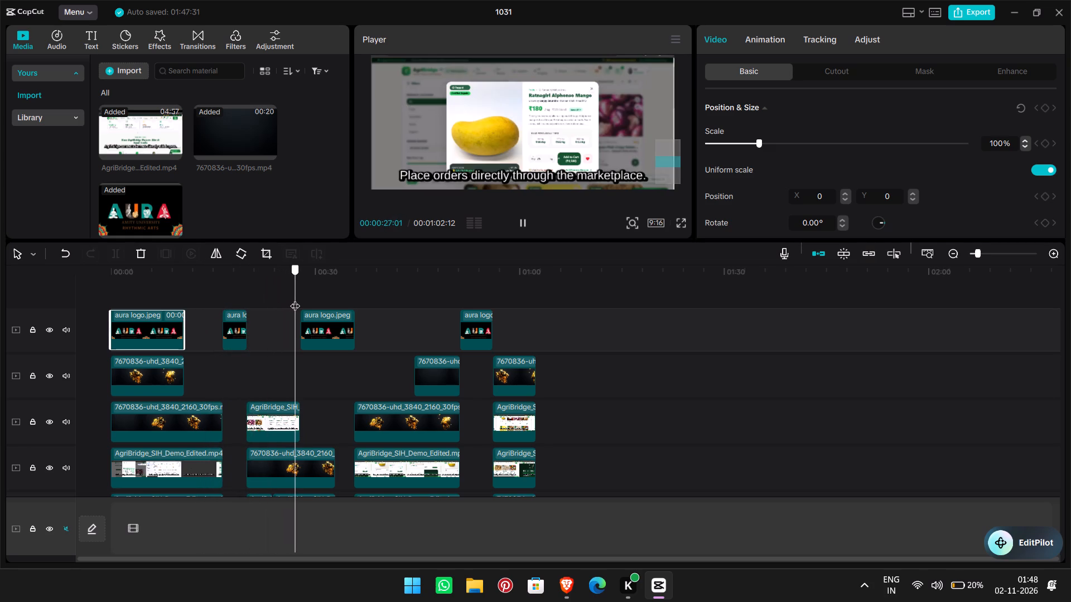
drag(295, 299, 304, 310)
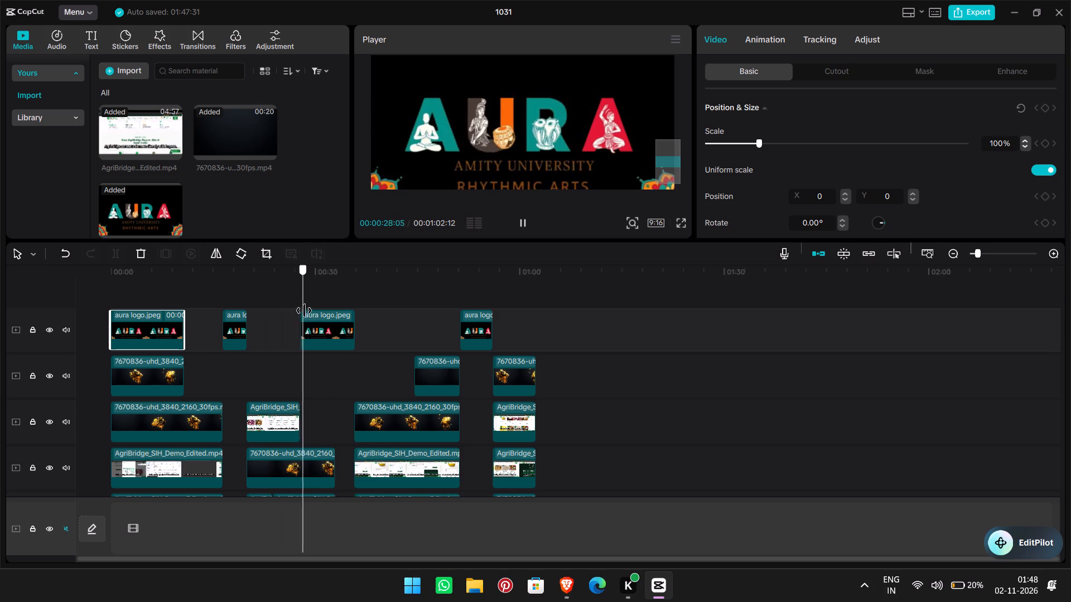
drag(304, 310, 351, 304)
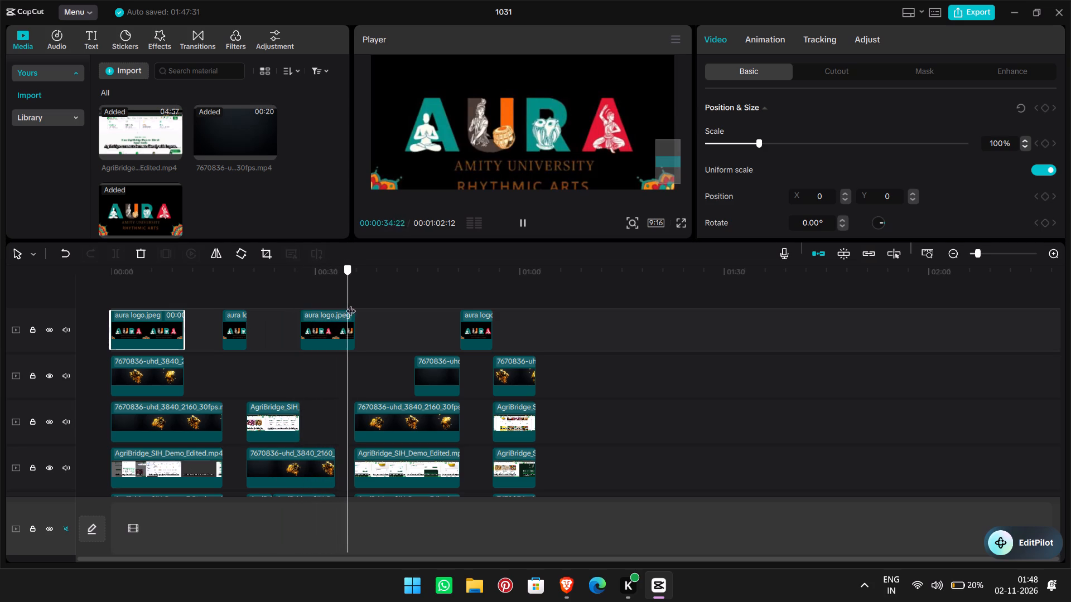
drag(351, 304, 399, 301)
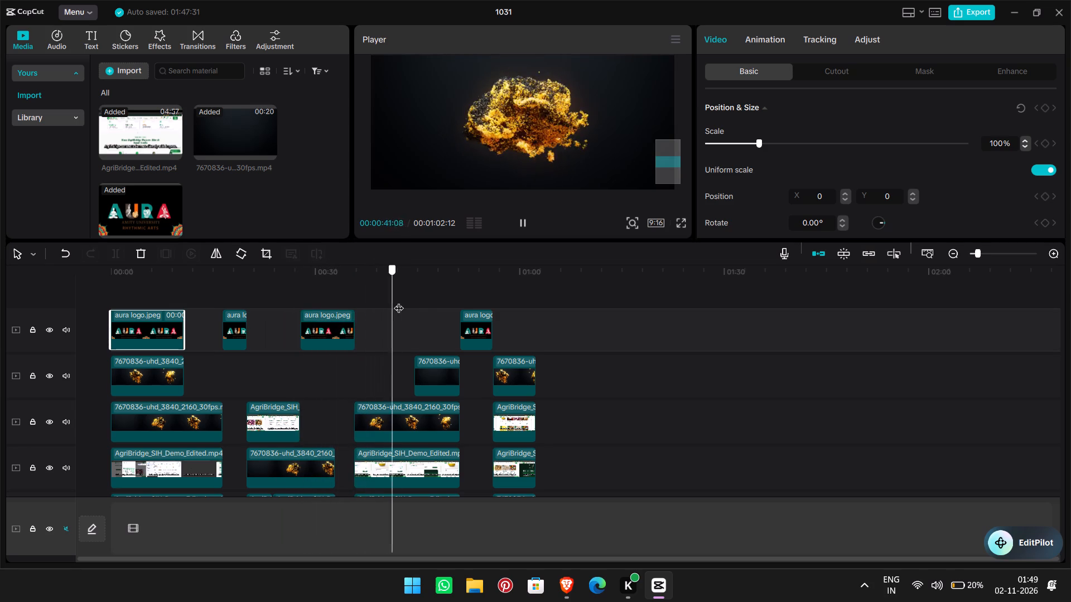
drag(399, 301, 423, 307)
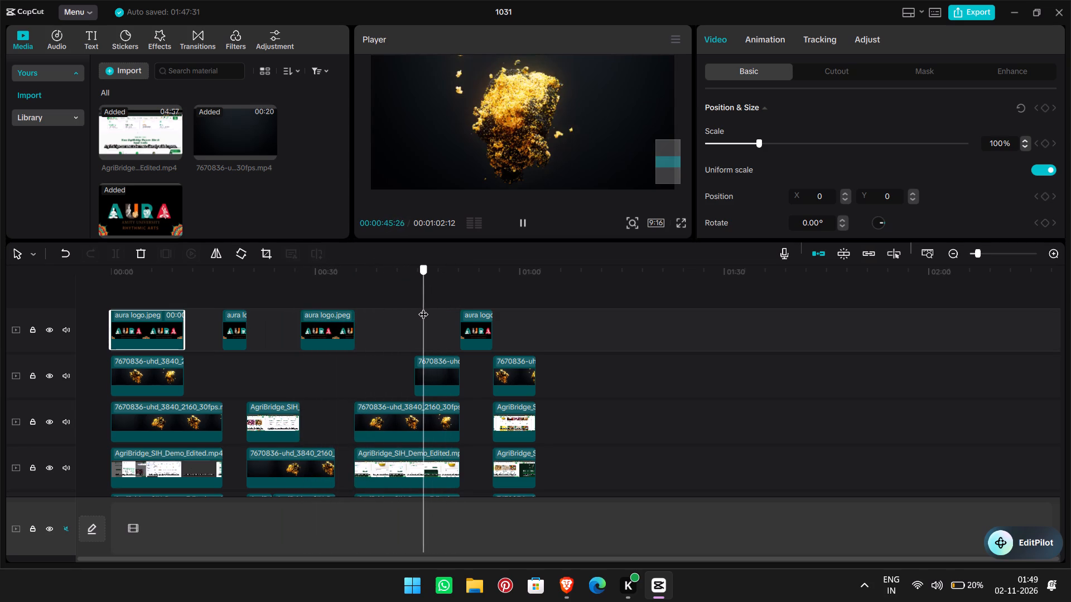
drag(423, 307, 501, 294)
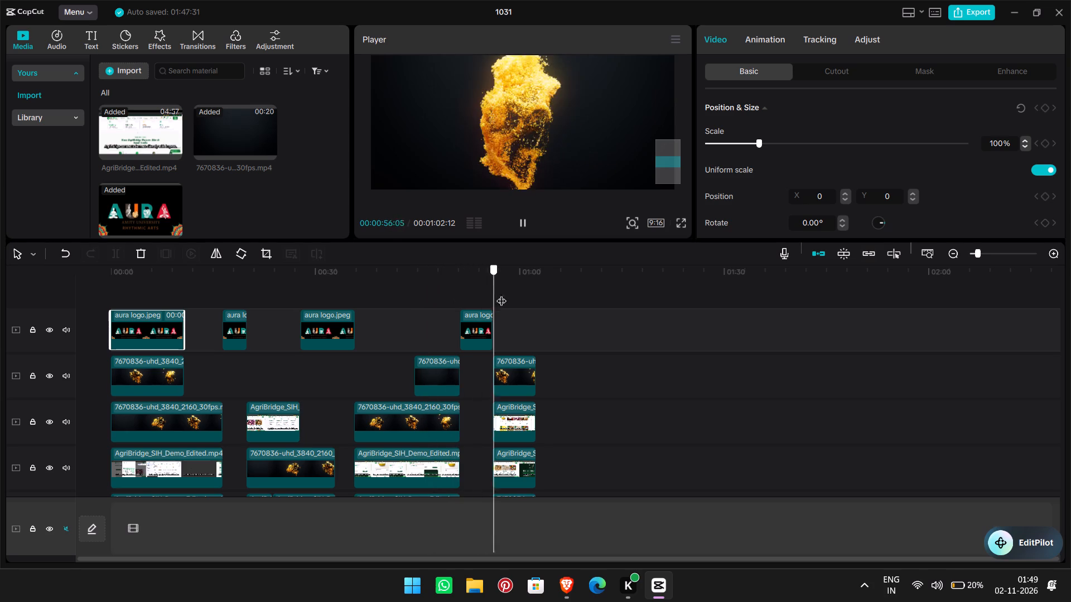
drag(501, 294, 467, 301)
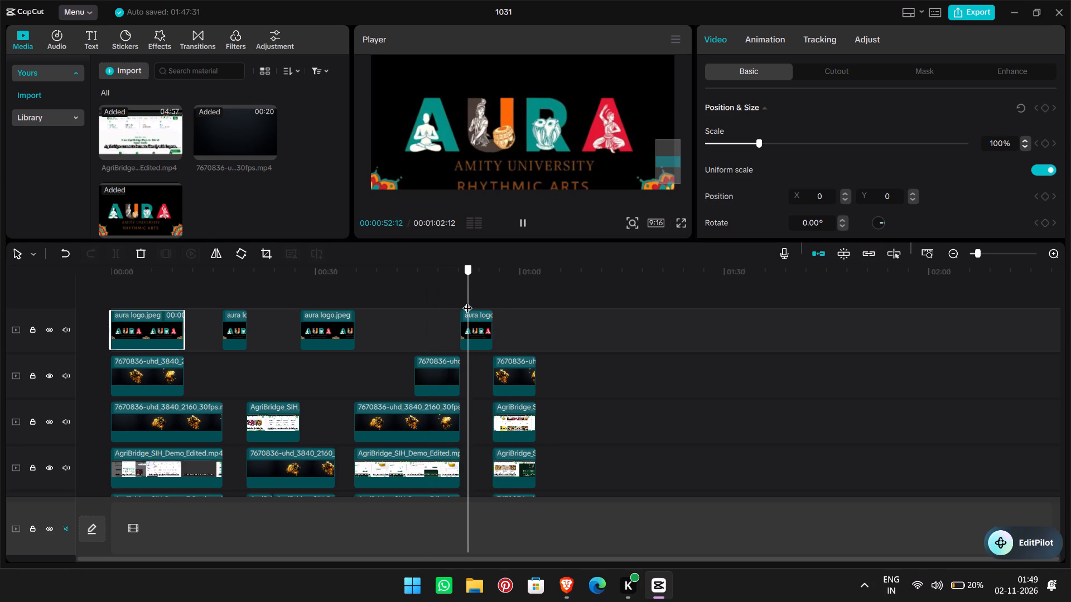
drag(467, 301, 492, 300)
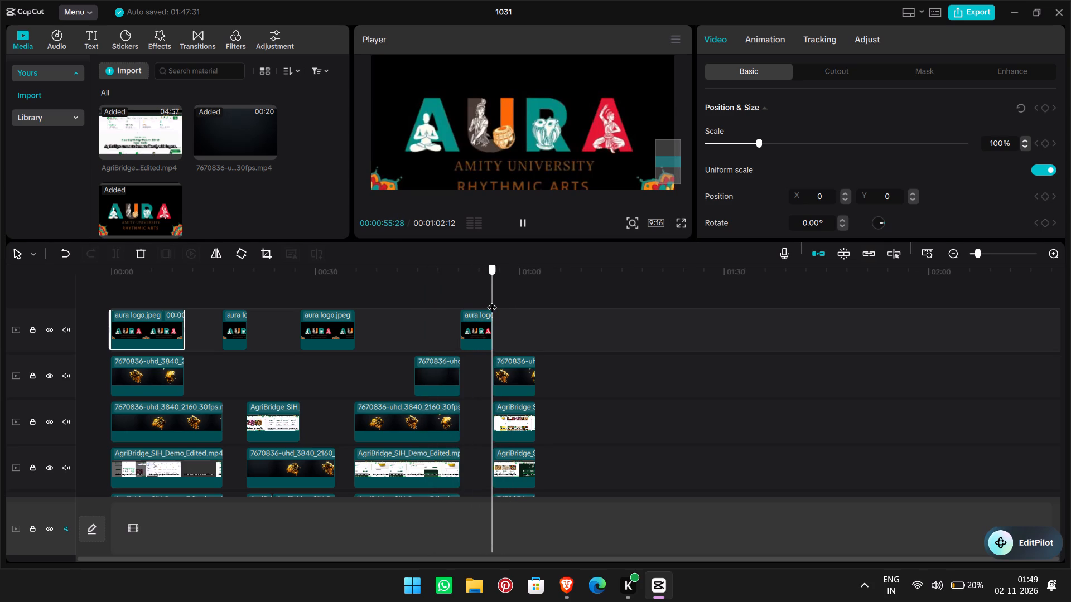
drag(492, 300, 494, 299)
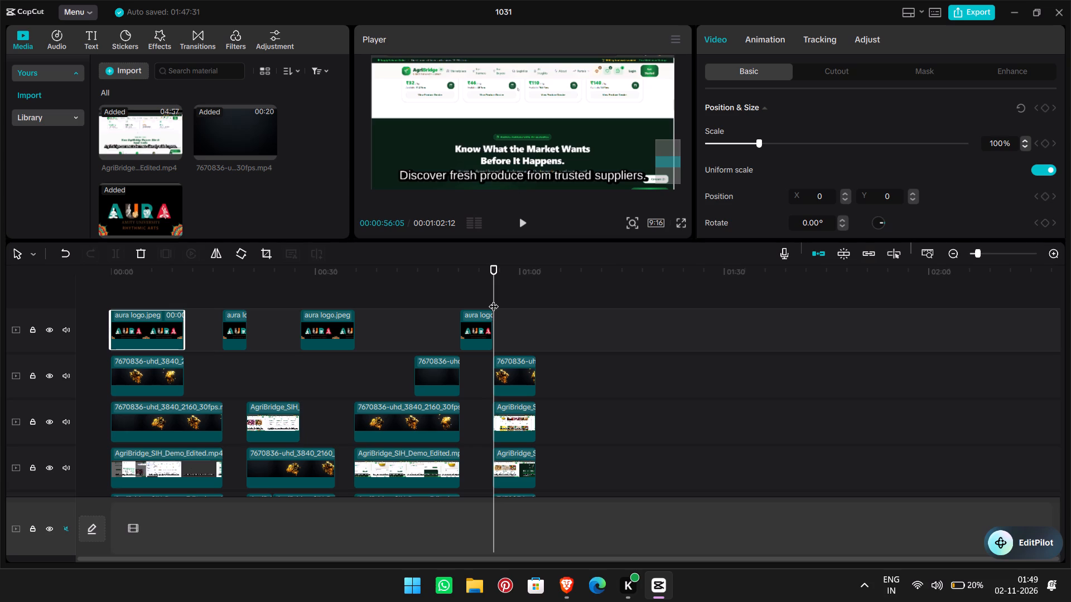
drag(493, 287, 503, 285)
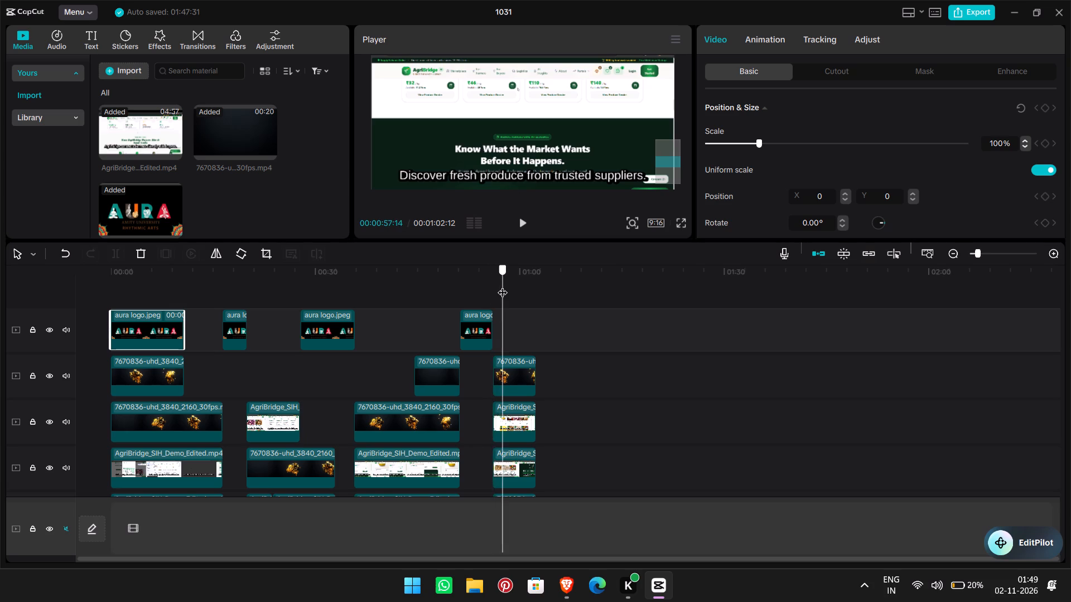
Return the playhead to the sequence start at 00:00:00:00 with no clip selected.
drag(503, 285, 138, 439)
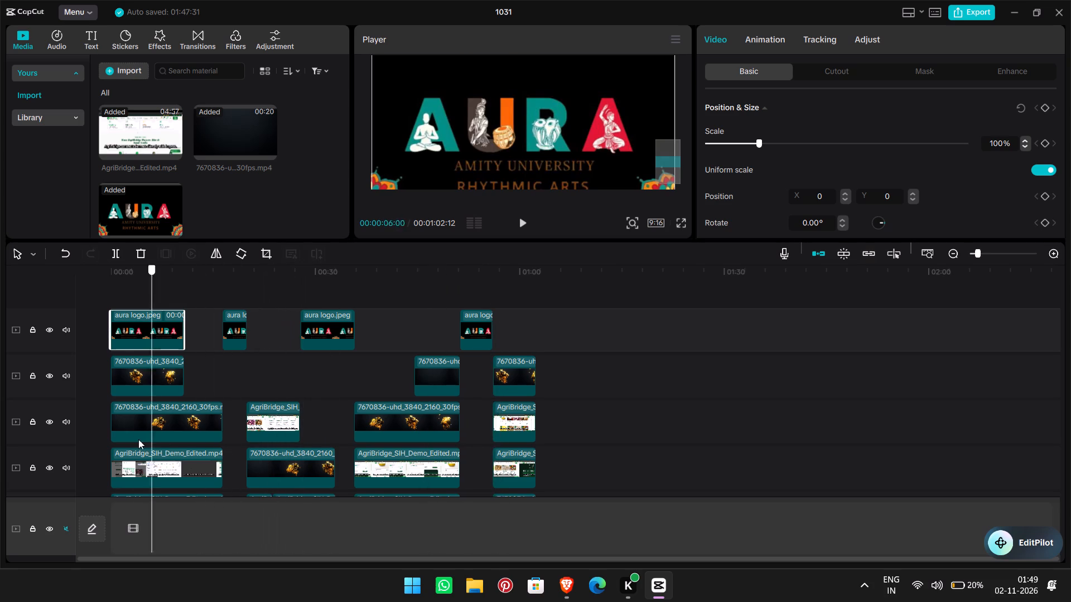
drag(138, 439, 103, 433)
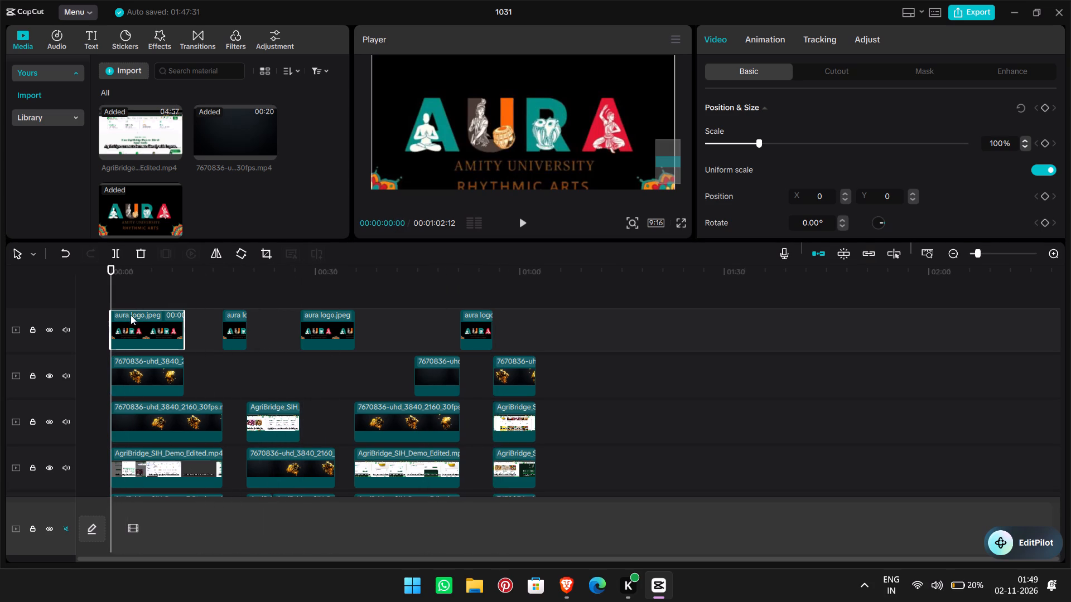
click(167, 294)
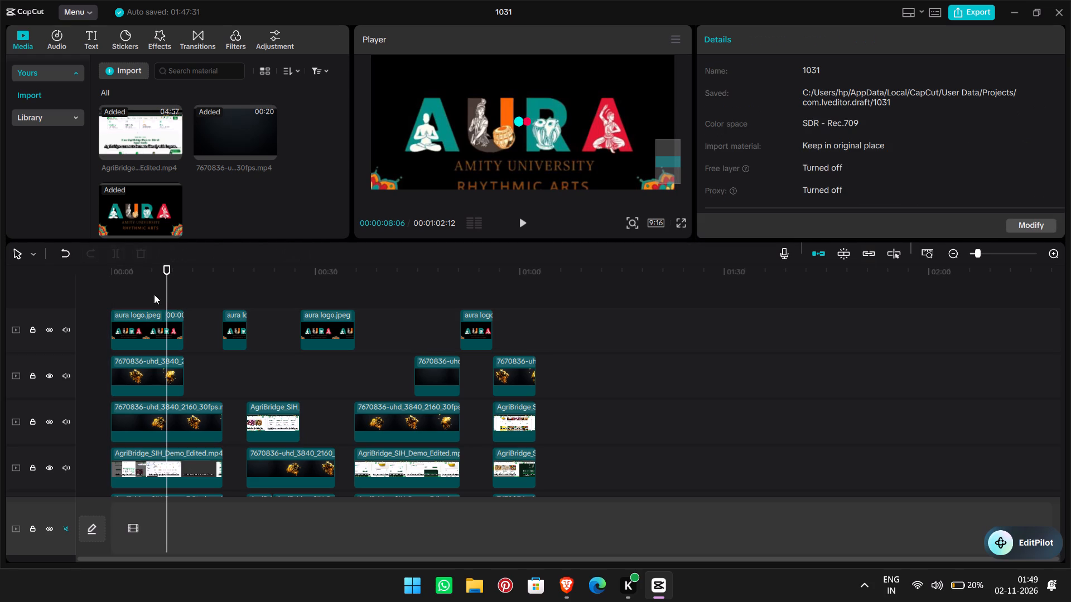
drag(167, 293, 79, 286)
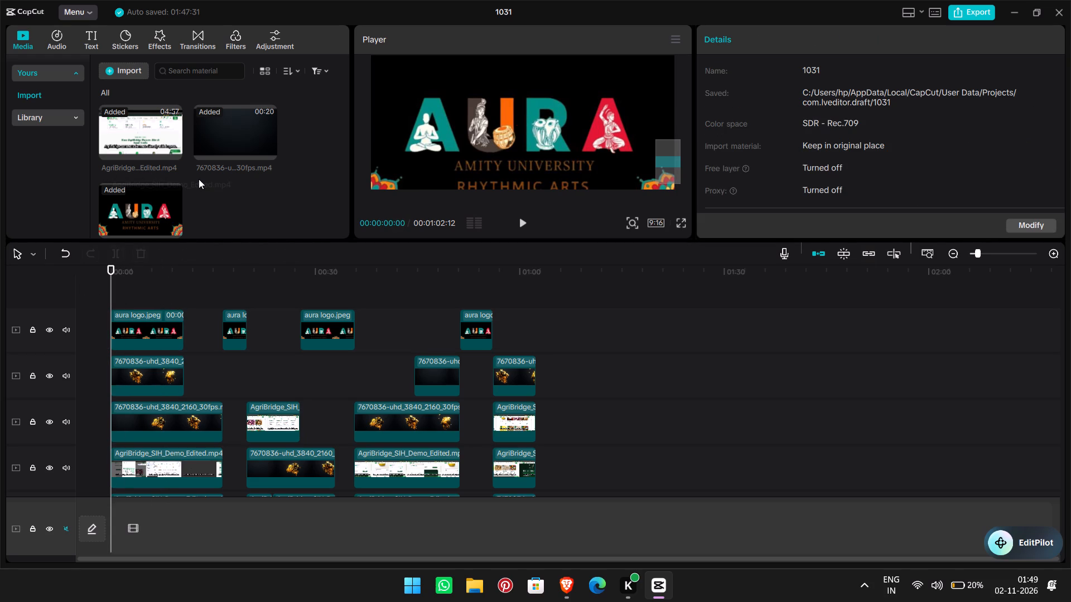
scroll(199, 179, up, 1)
click(229, 148)
Scrub through the first half of the sequence, checking the aura logo and AgriBridge changeovers up to the third logo clip at about 00:00:27:28.
drag(110, 287, 260, 268)
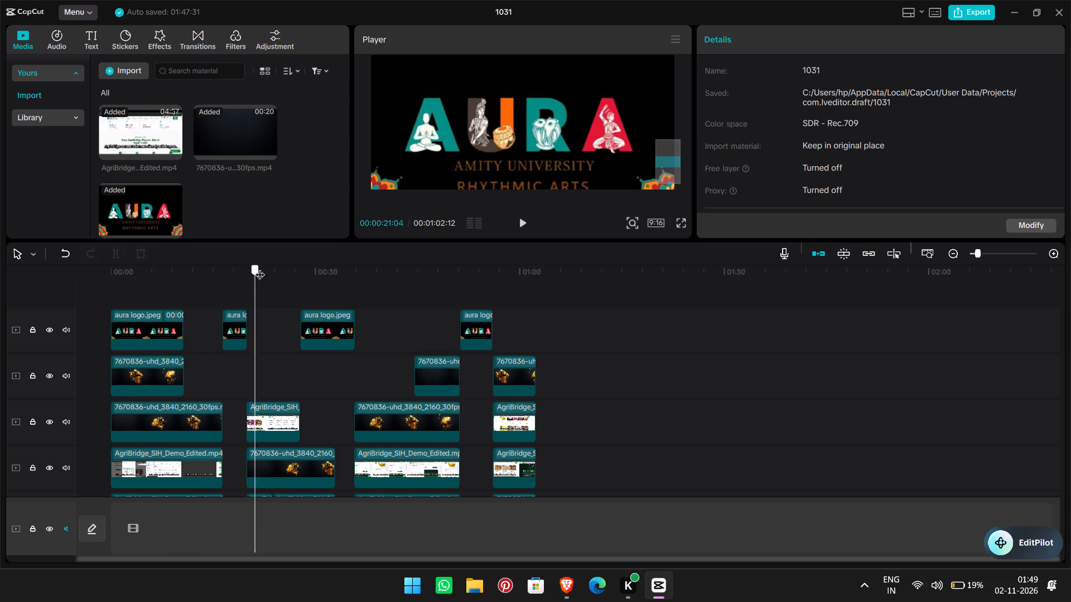
drag(260, 268, 185, 277)
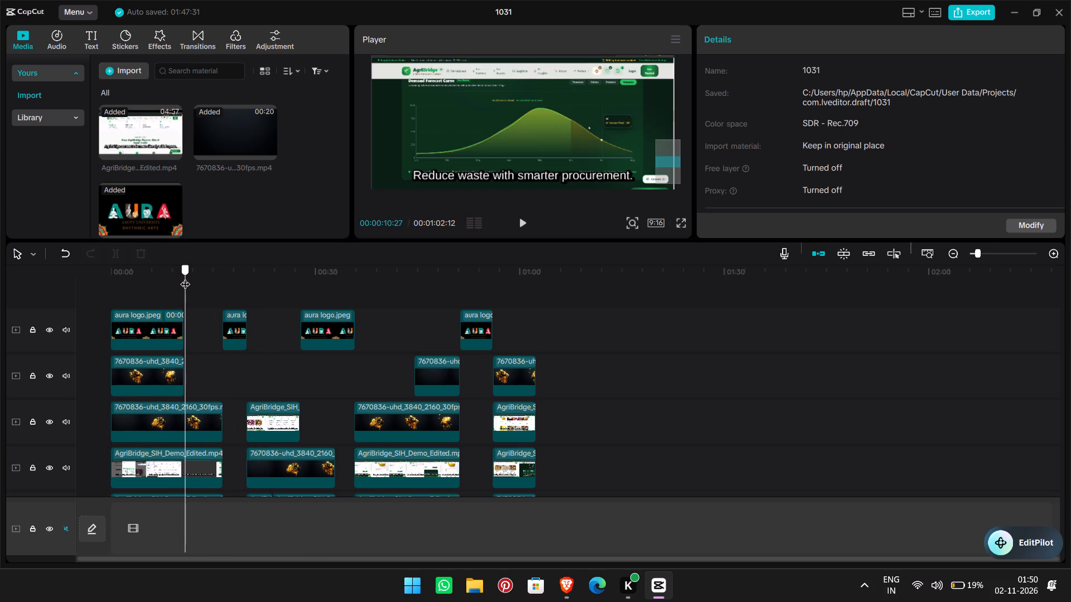
drag(185, 277, 219, 267)
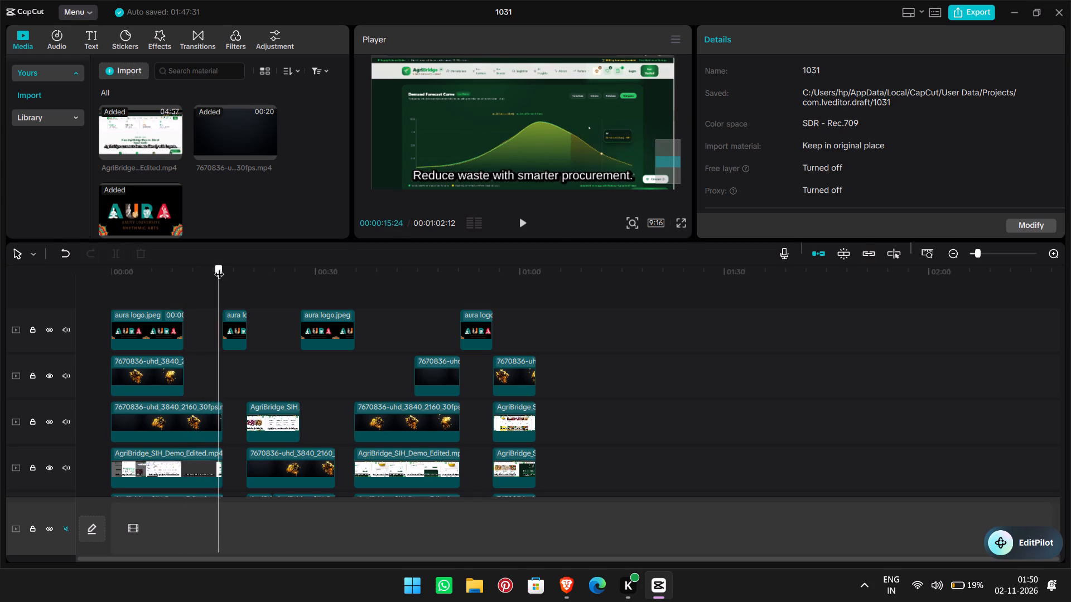
drag(219, 267, 295, 269)
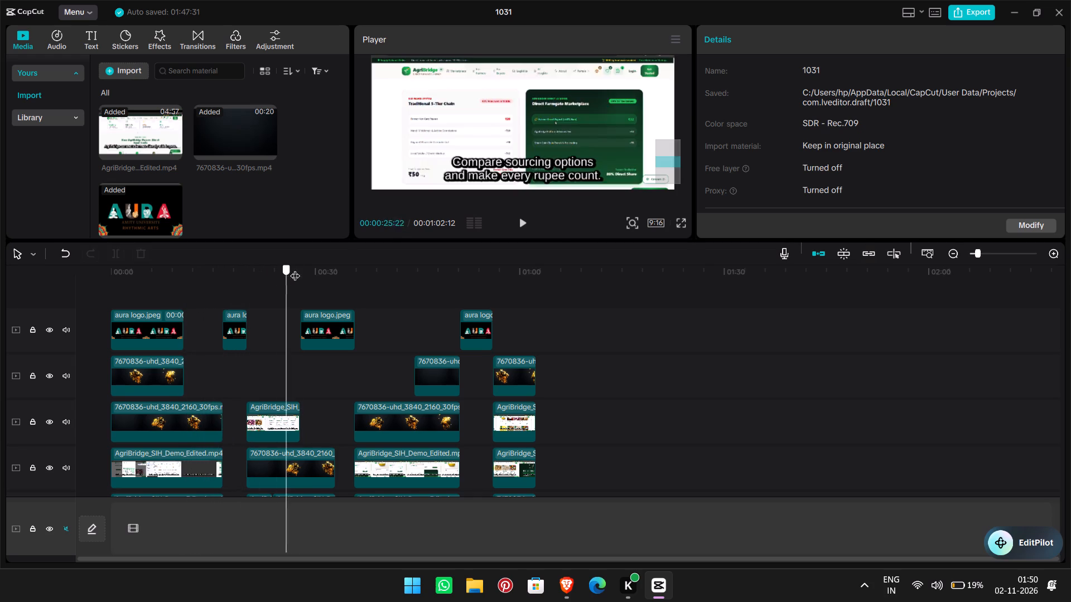
drag(295, 269, 247, 276)
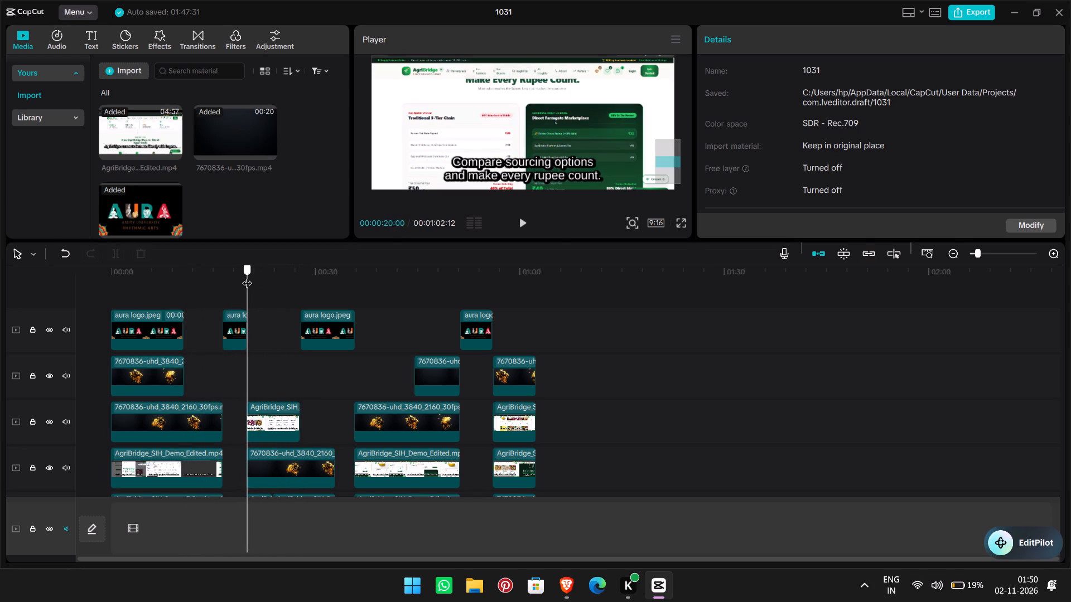
drag(247, 276, 288, 265)
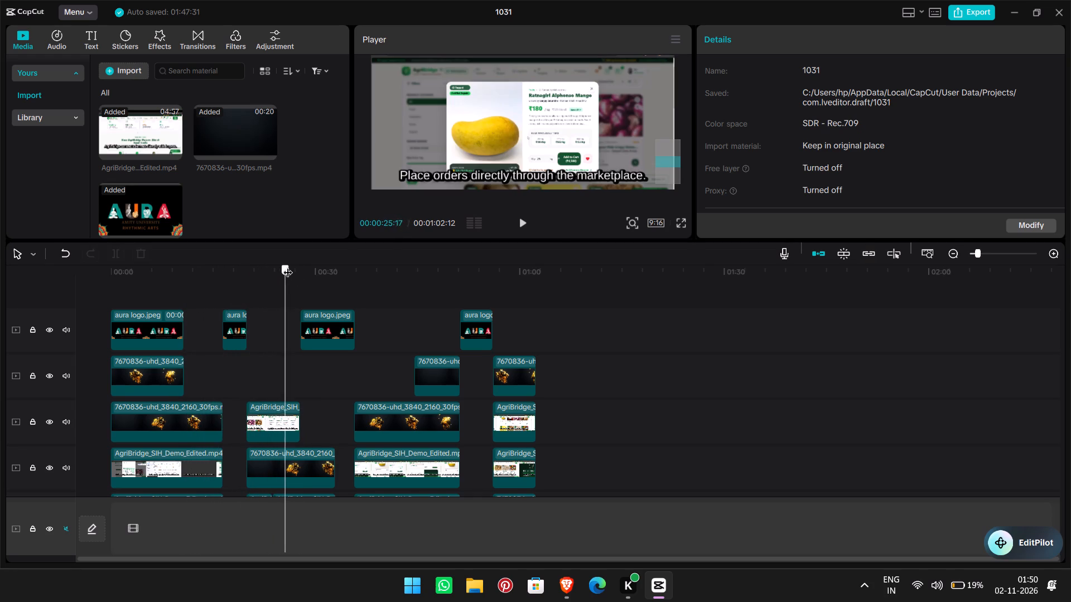
drag(288, 265, 326, 273)
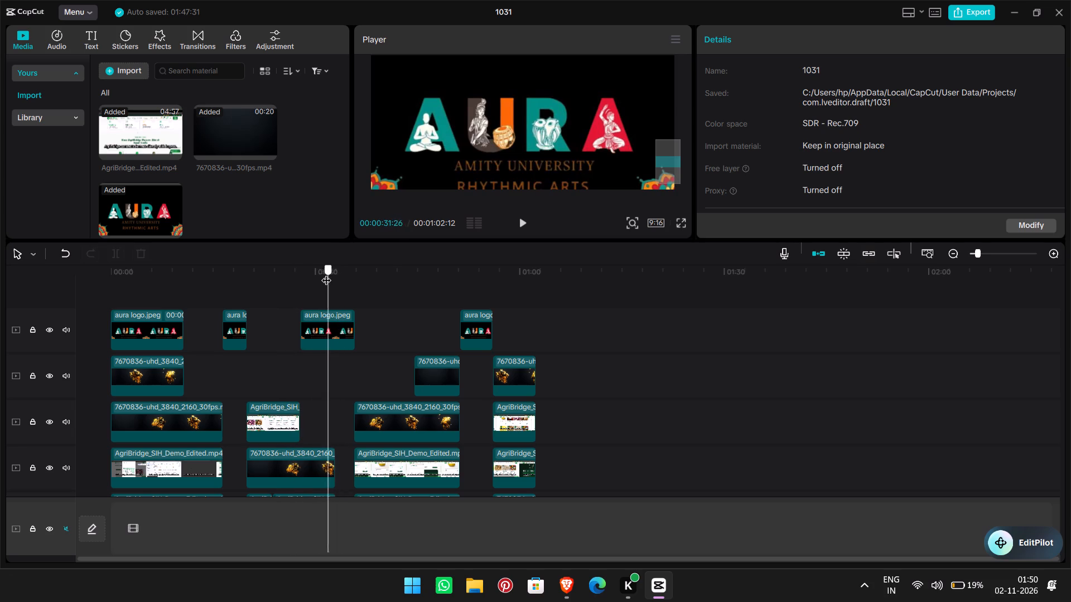
drag(326, 273, 302, 278)
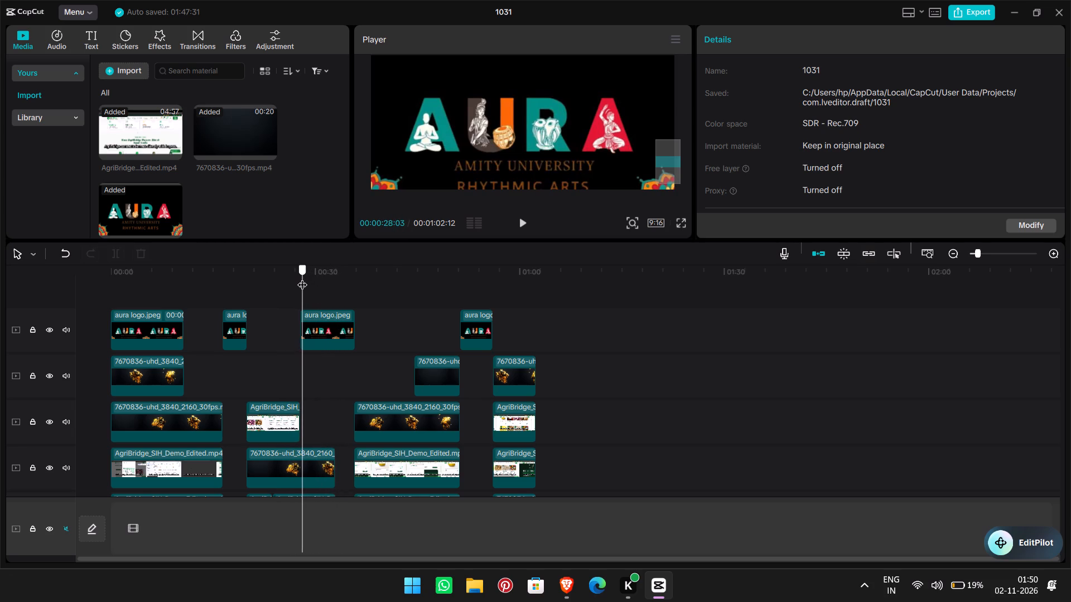
drag(302, 278, 301, 278)
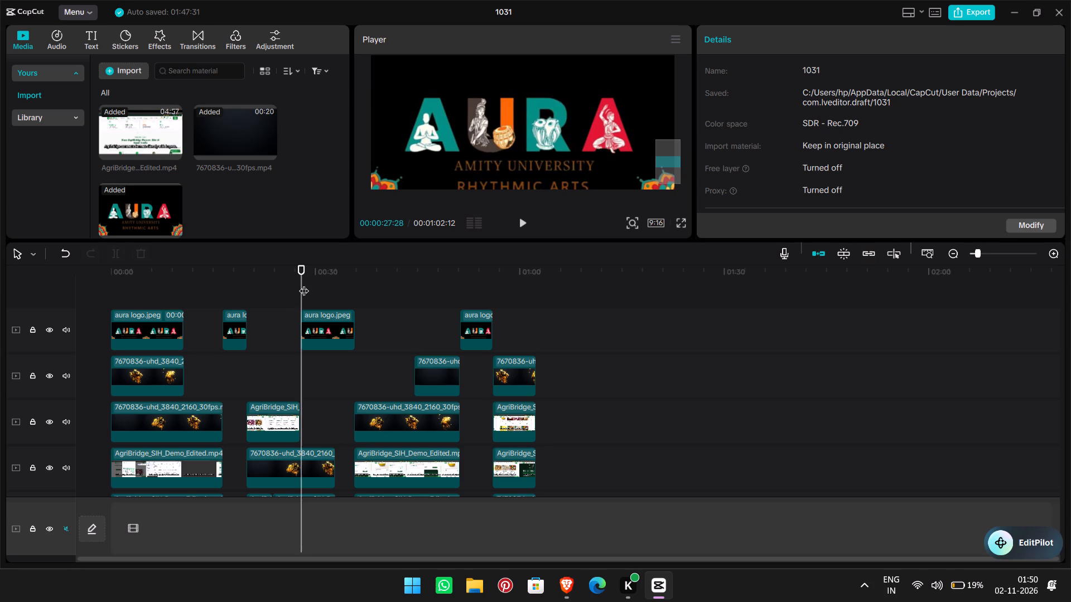
Examine the stretch from the third aura logo clip to the start of the short 7670836 clip at about 00:00:44:11.
drag(301, 283, 348, 278)
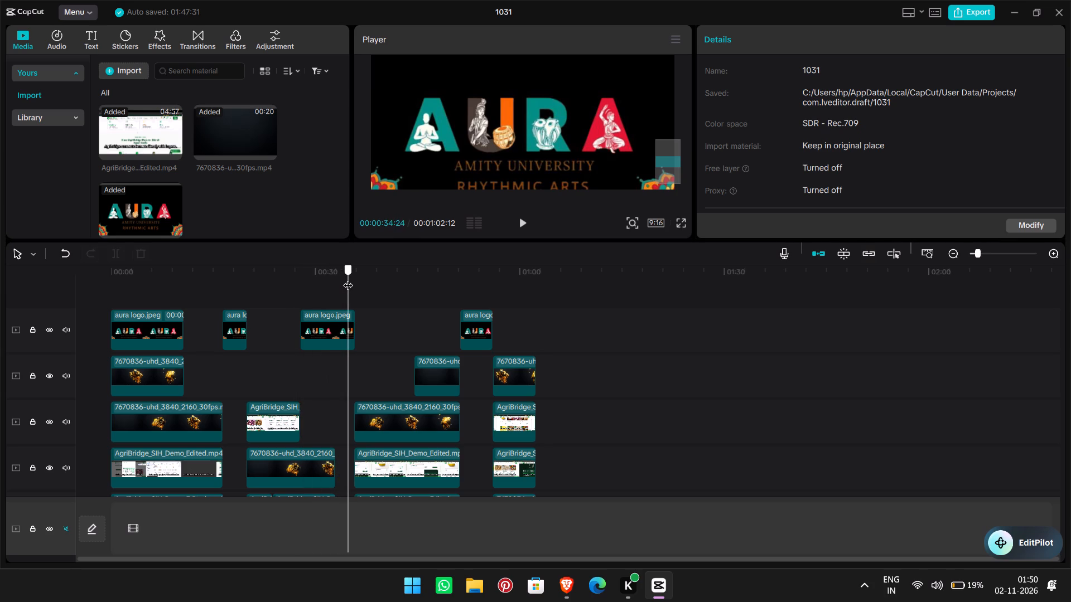
drag(348, 278, 354, 278)
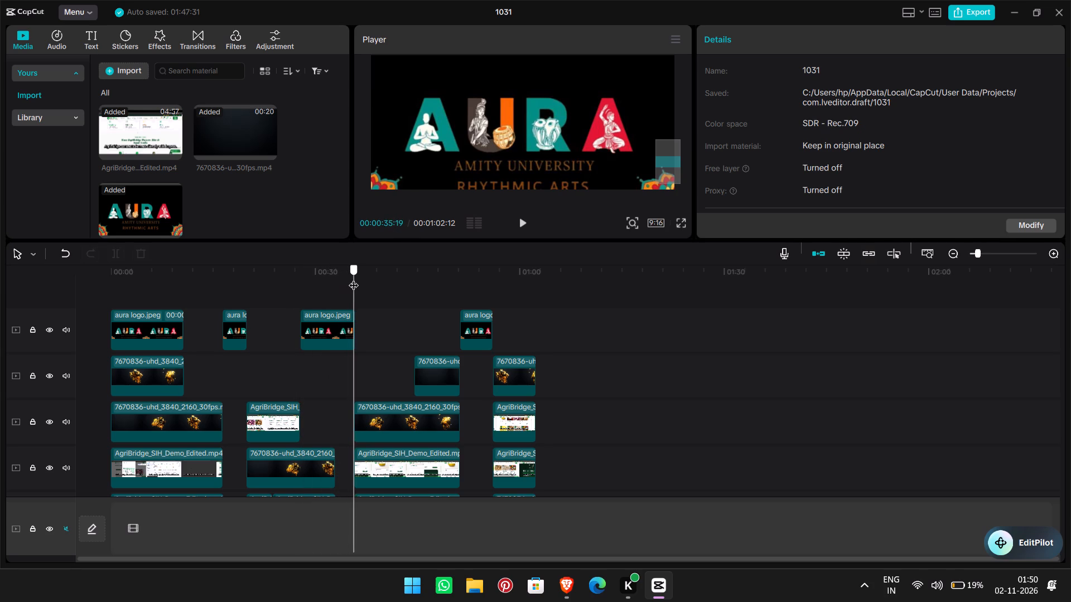
drag(354, 278, 354, 276)
drag(354, 276, 369, 279)
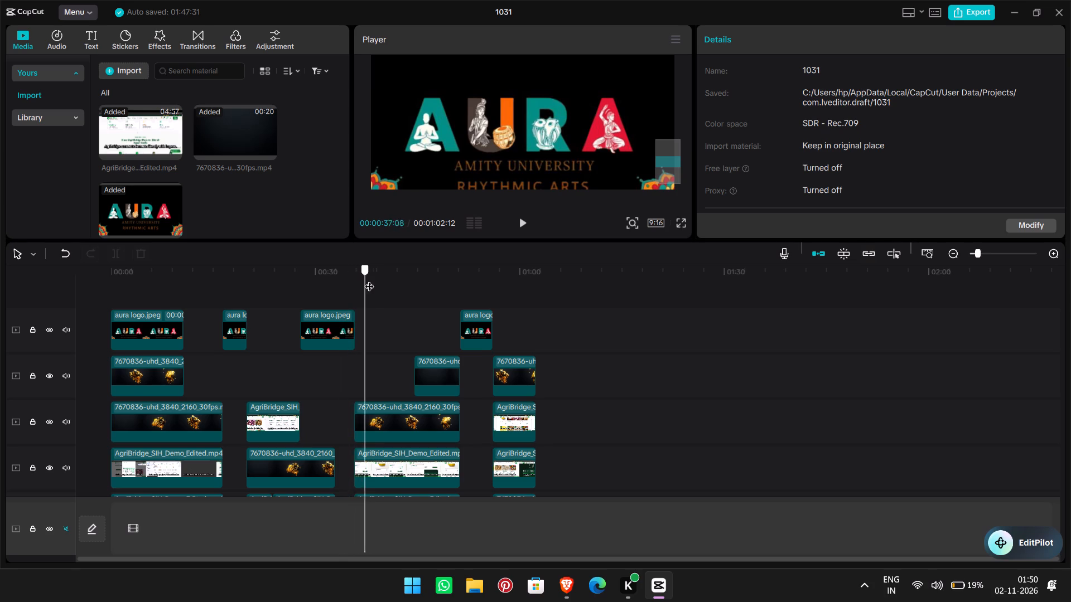
drag(369, 279, 421, 310)
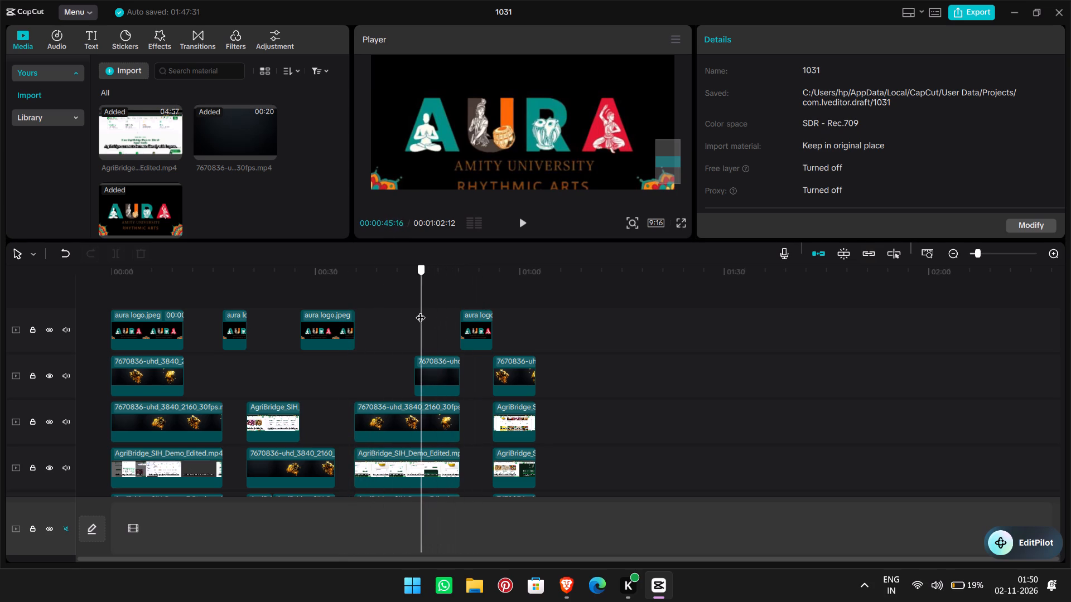
drag(421, 310, 413, 307)
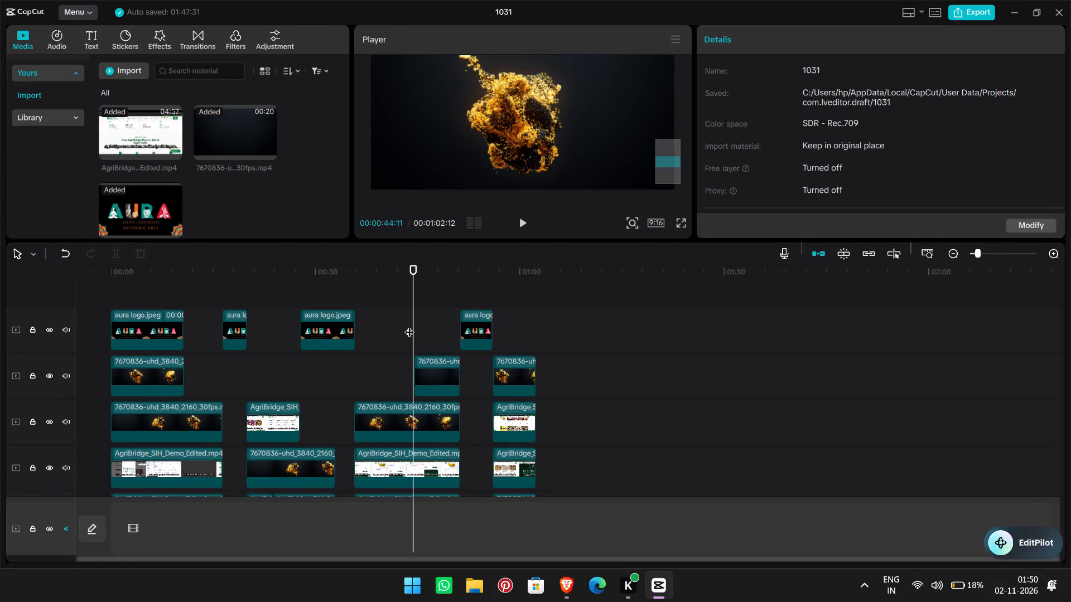
Examine the changeovers around the last aura logo clip, scrubbing between about 00:00:48 and 00:00:59 and stopping at 00:00:53:29.
drag(414, 325, 480, 324)
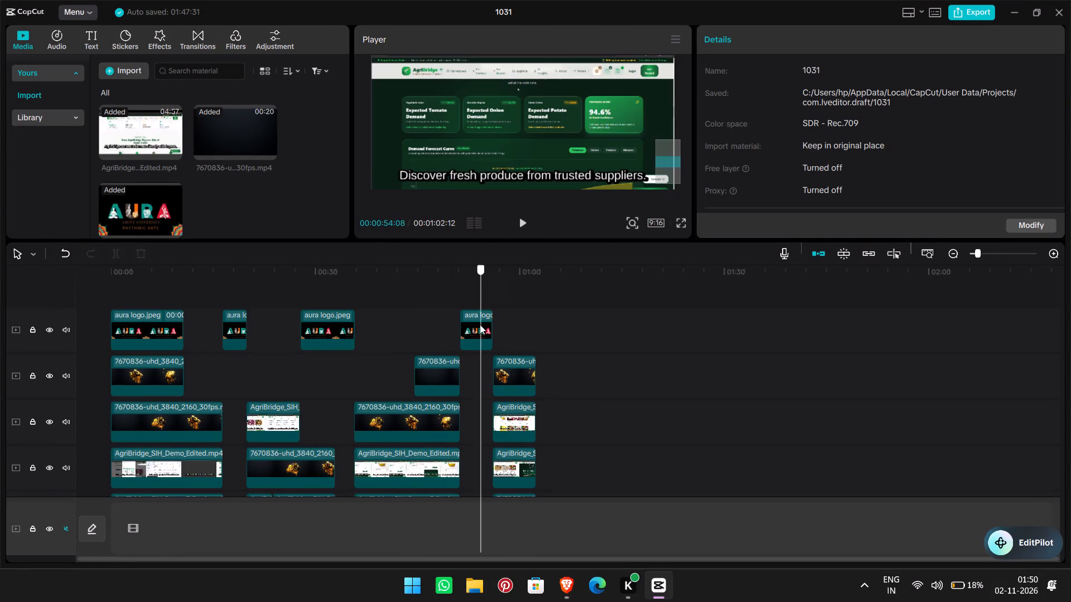
drag(480, 324, 478, 324)
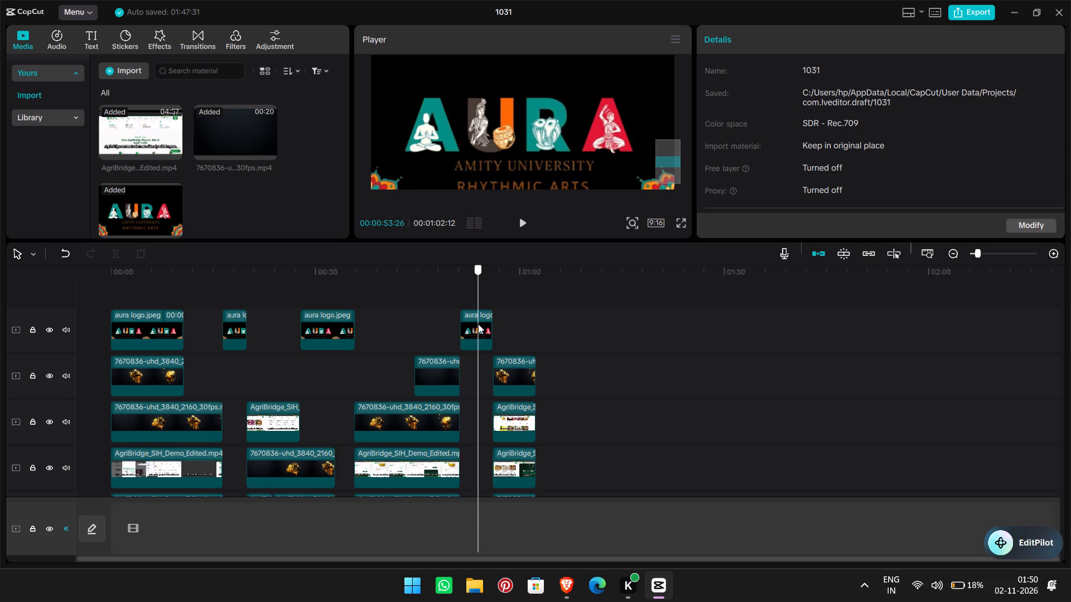
drag(478, 324, 477, 324)
drag(477, 324, 477, 325)
drag(477, 325, 438, 319)
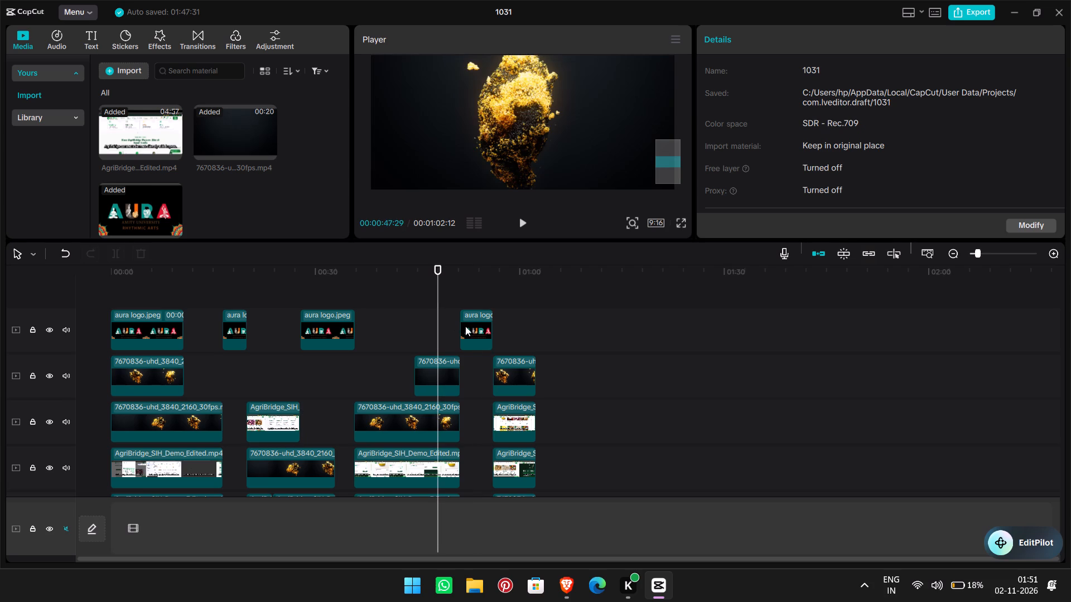
drag(435, 314, 462, 314)
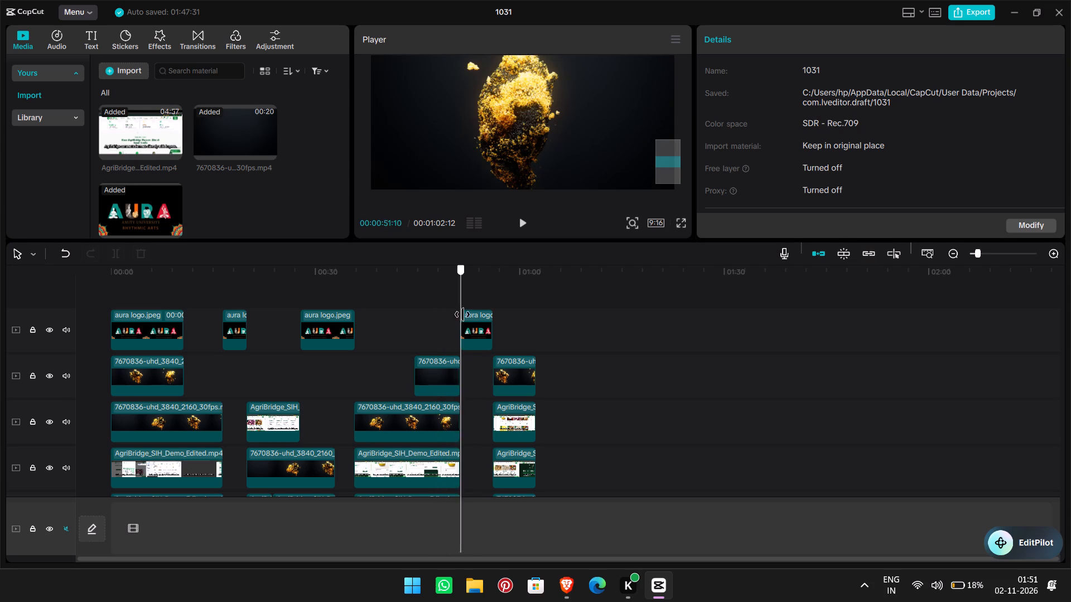
drag(462, 314, 520, 320)
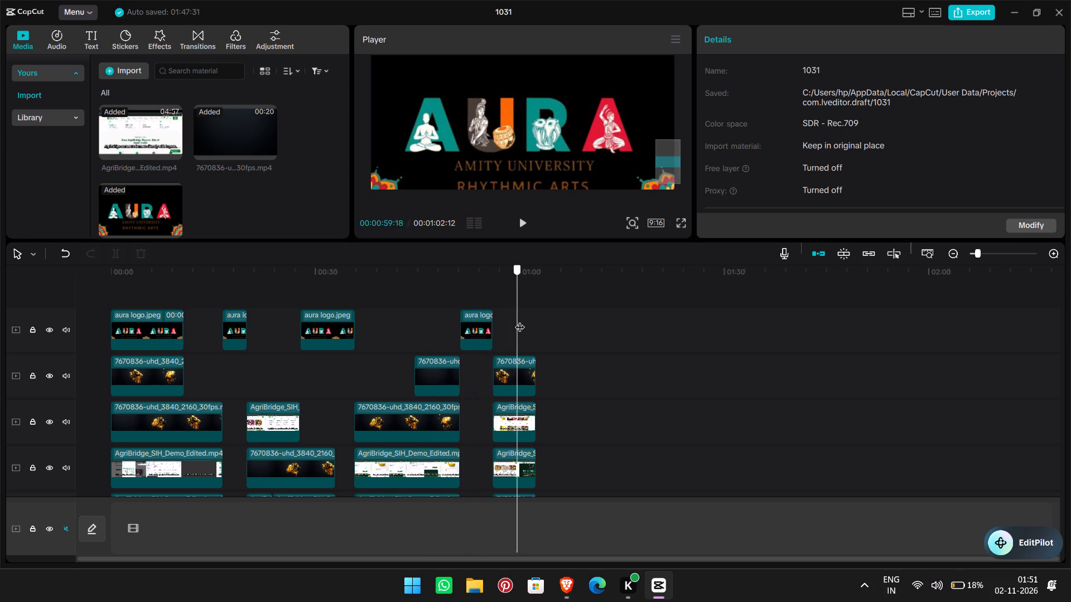
drag(520, 320, 479, 322)
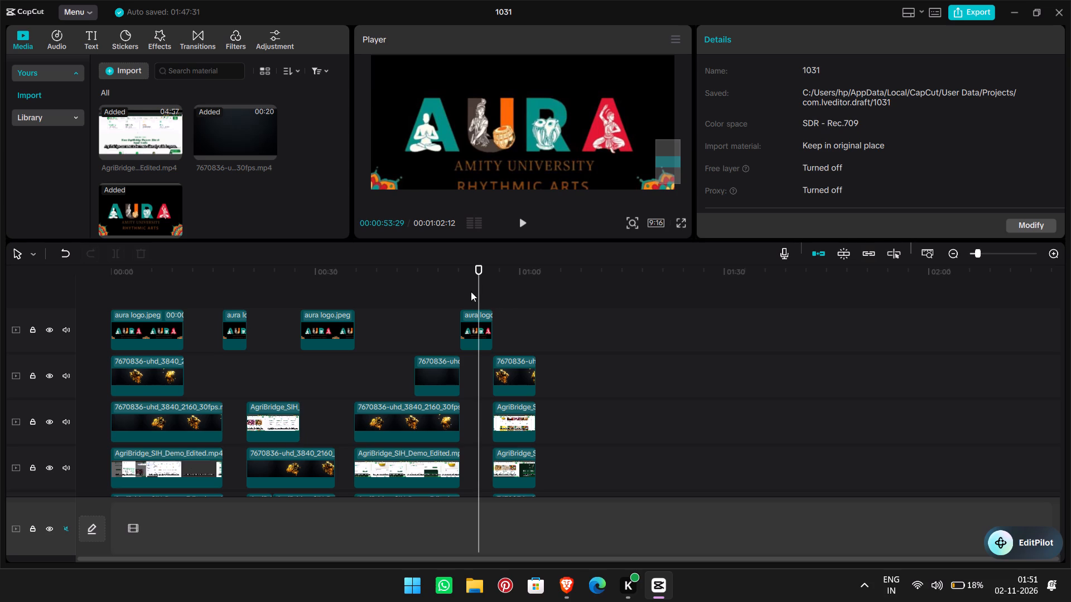
Scrub the sequence again from about 00:00:05:10 to 00:01:01:07, reviewing the alternation of logo, AgriBridge and 7670836 clips.
drag(480, 292, 262, 283)
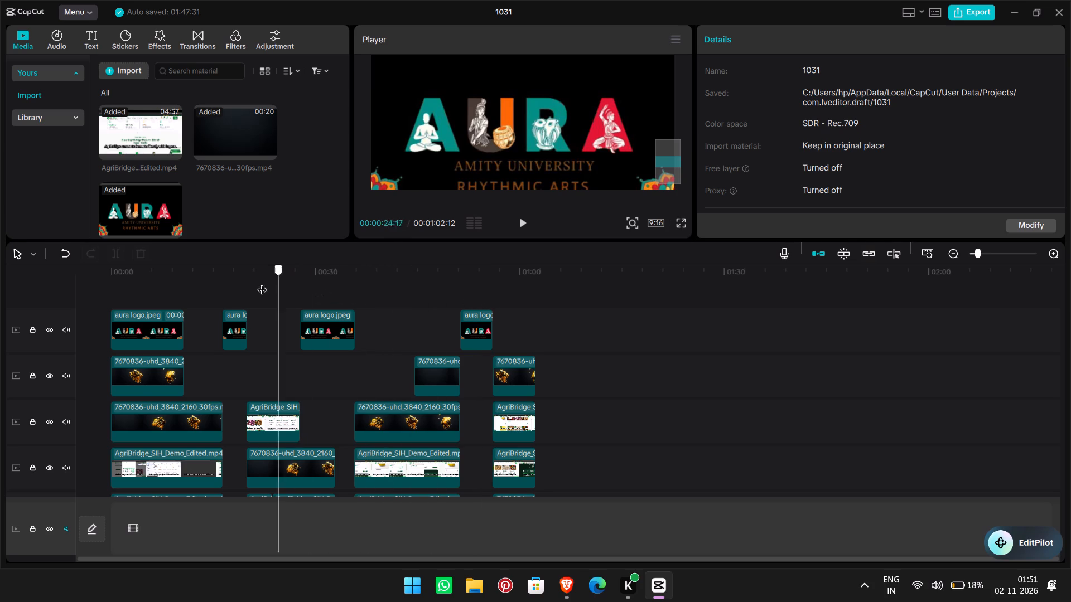
drag(262, 283, 148, 288)
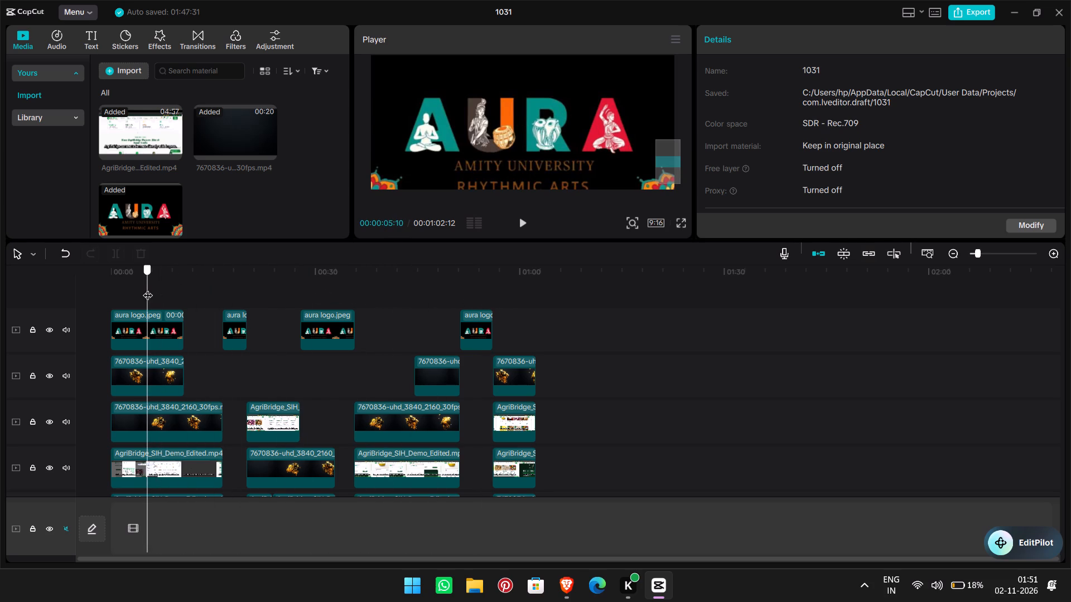
drag(148, 288, 232, 291)
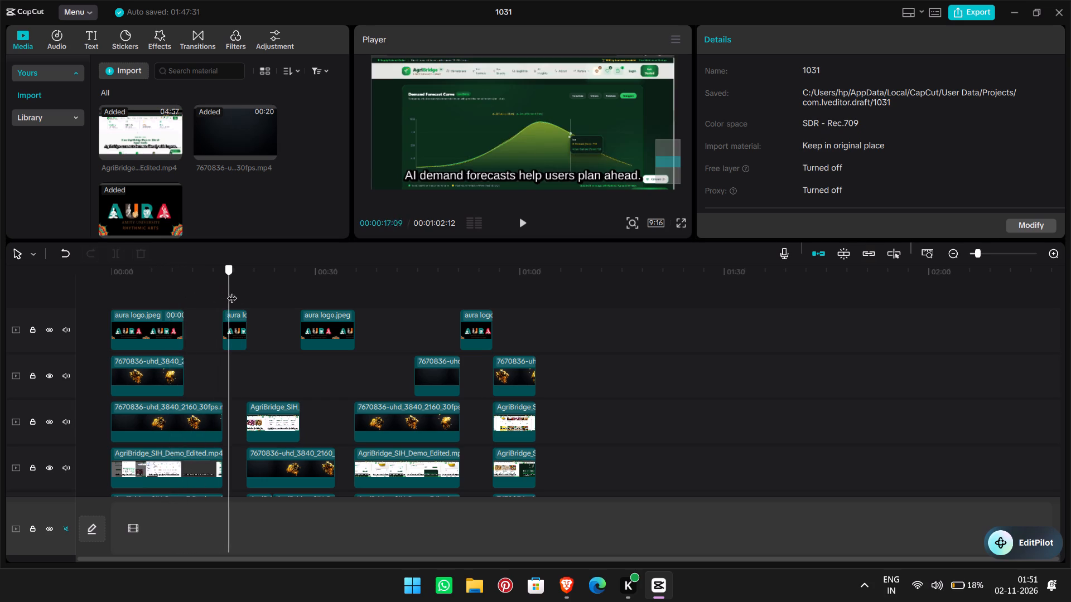
drag(232, 291, 301, 298)
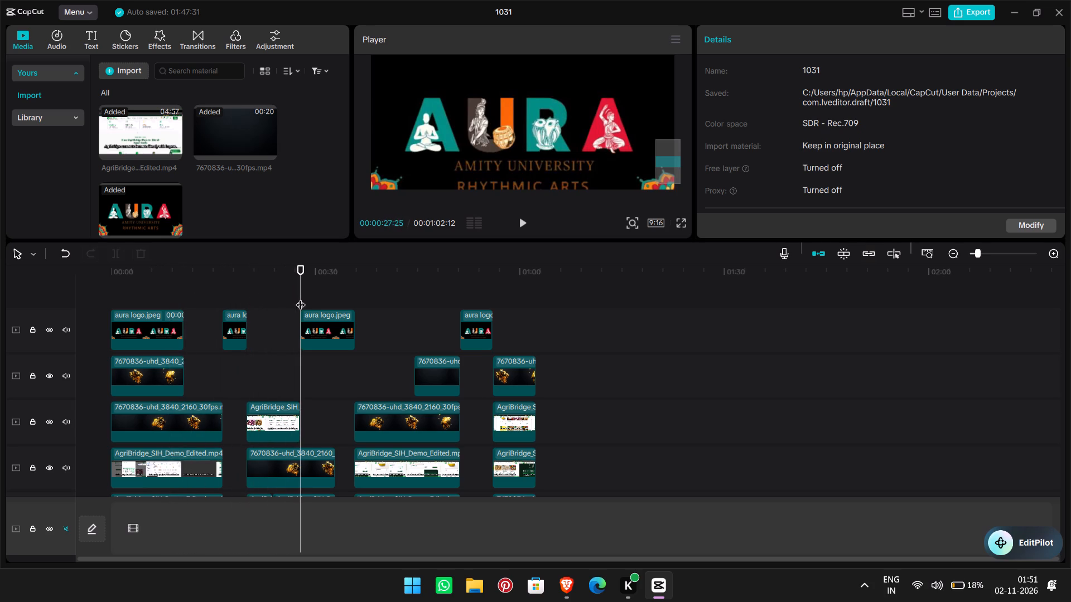
click(368, 304)
drag(368, 304, 529, 312)
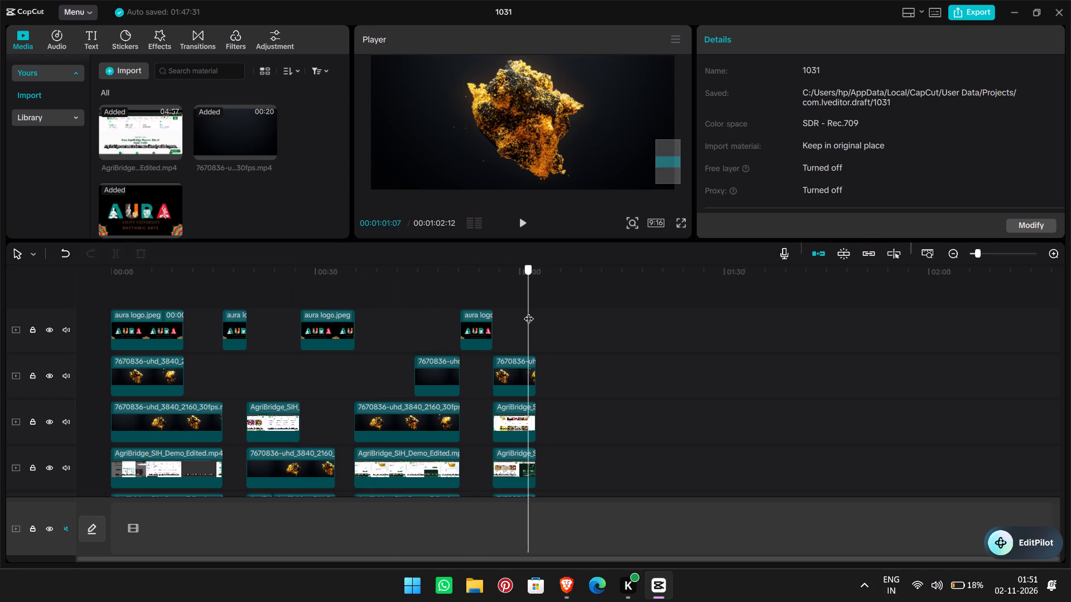
Scrub between about 00:00:36 and 00:00:51, examining the short 7670836 clip and the changeover to the last aura logo clip.
drag(529, 312, 416, 317)
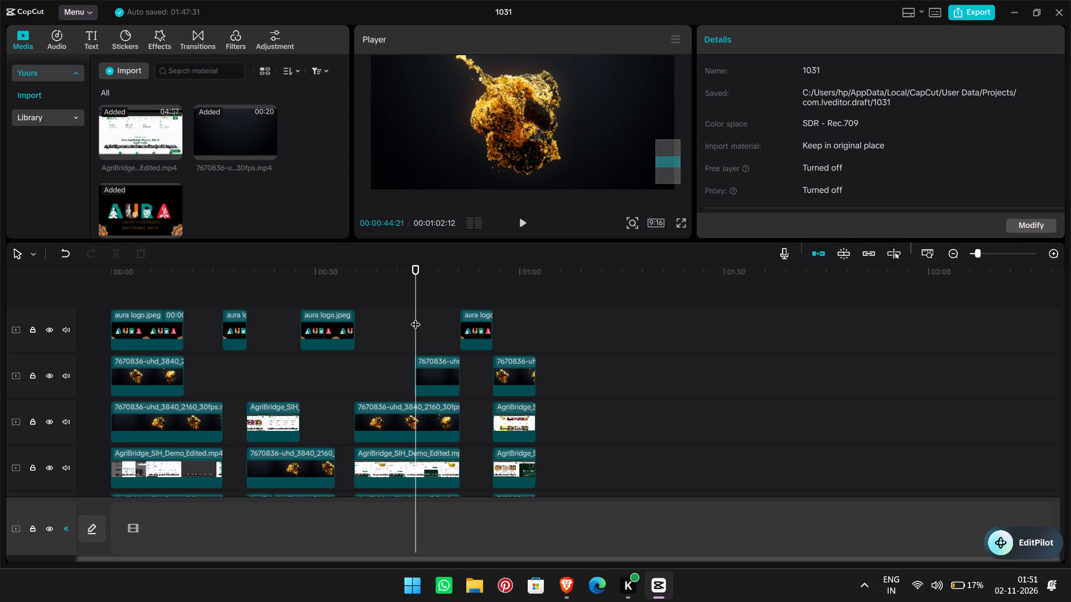
drag(416, 317, 433, 323)
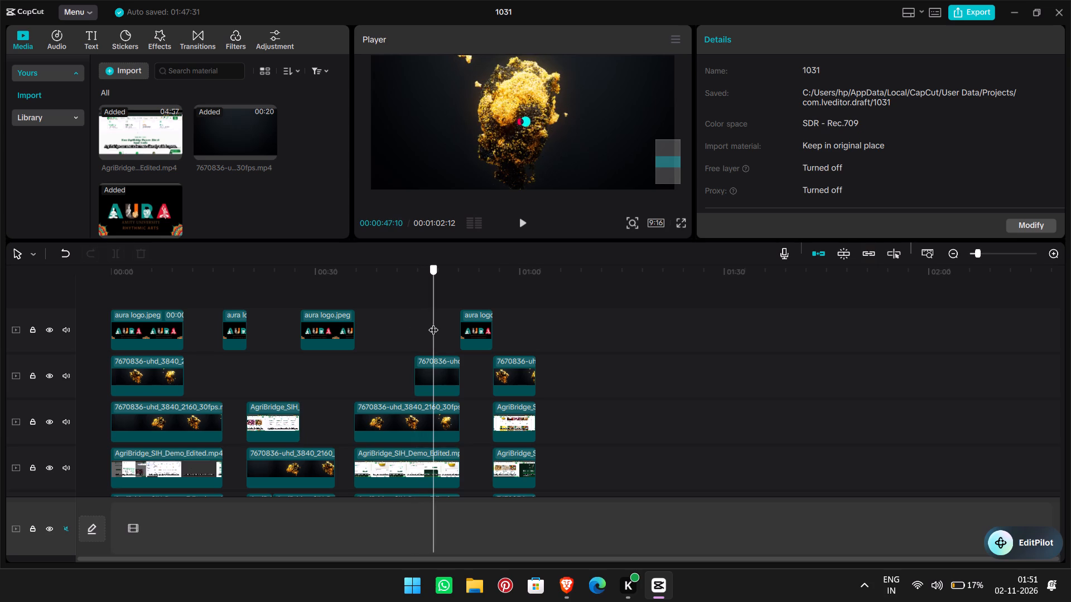
drag(433, 323, 432, 322)
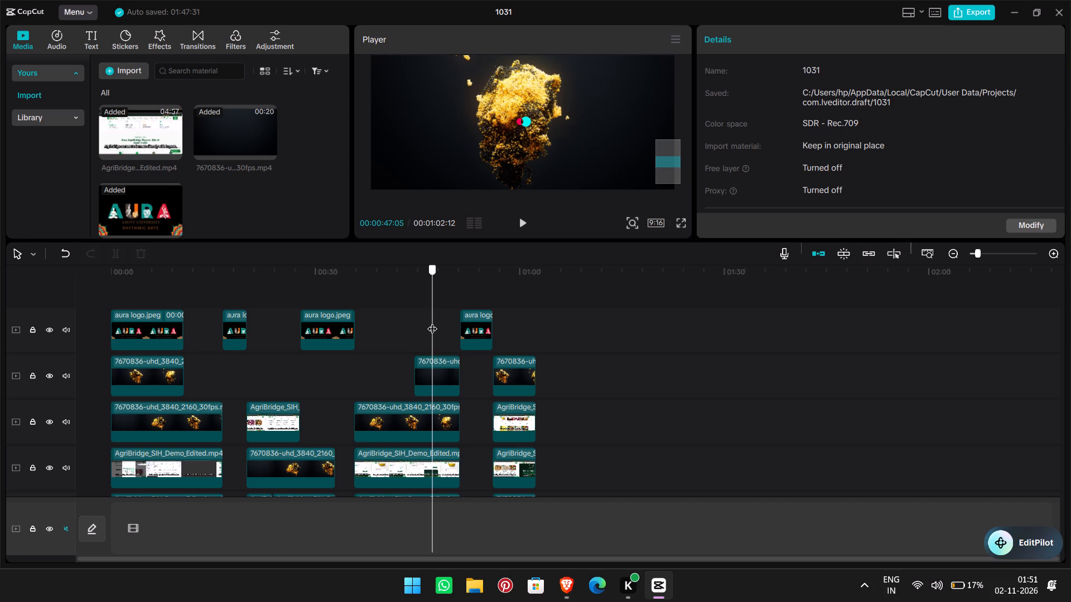
drag(432, 322, 431, 322)
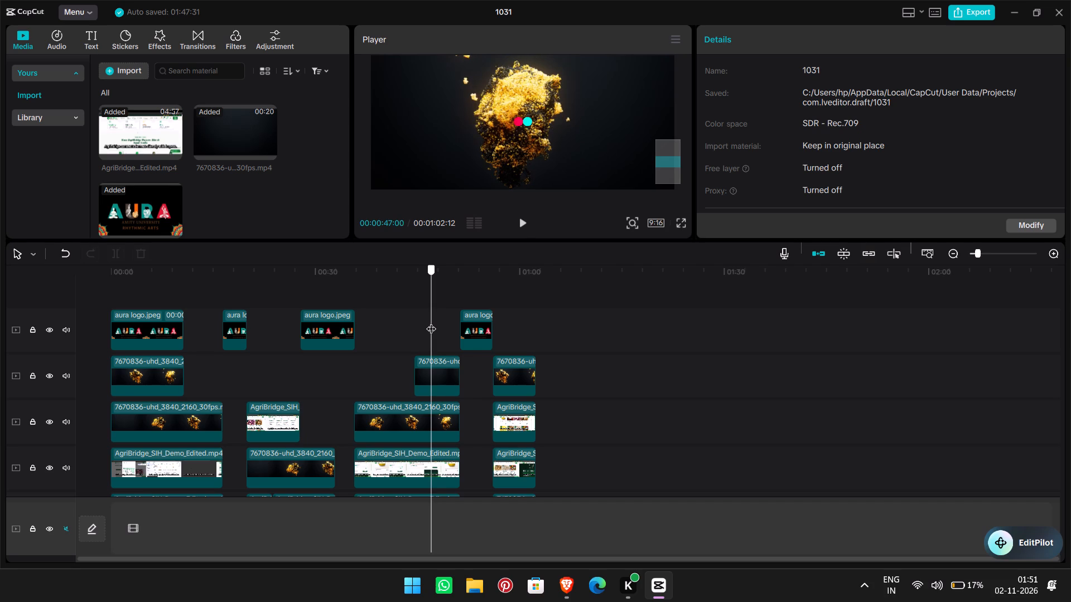
drag(431, 322, 432, 322)
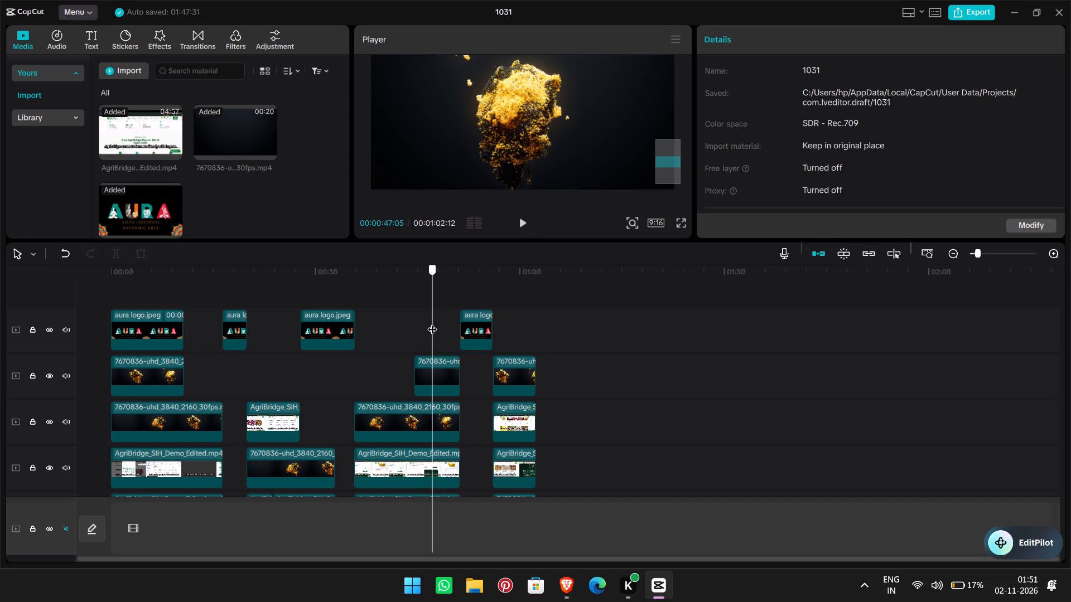
drag(432, 322, 426, 322)
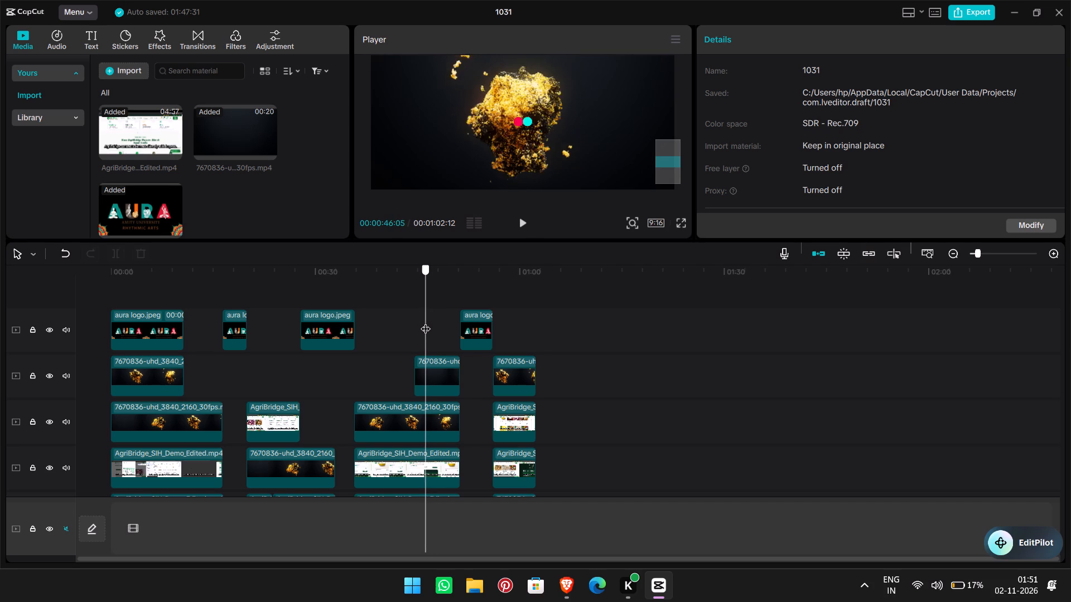
drag(426, 322, 427, 321)
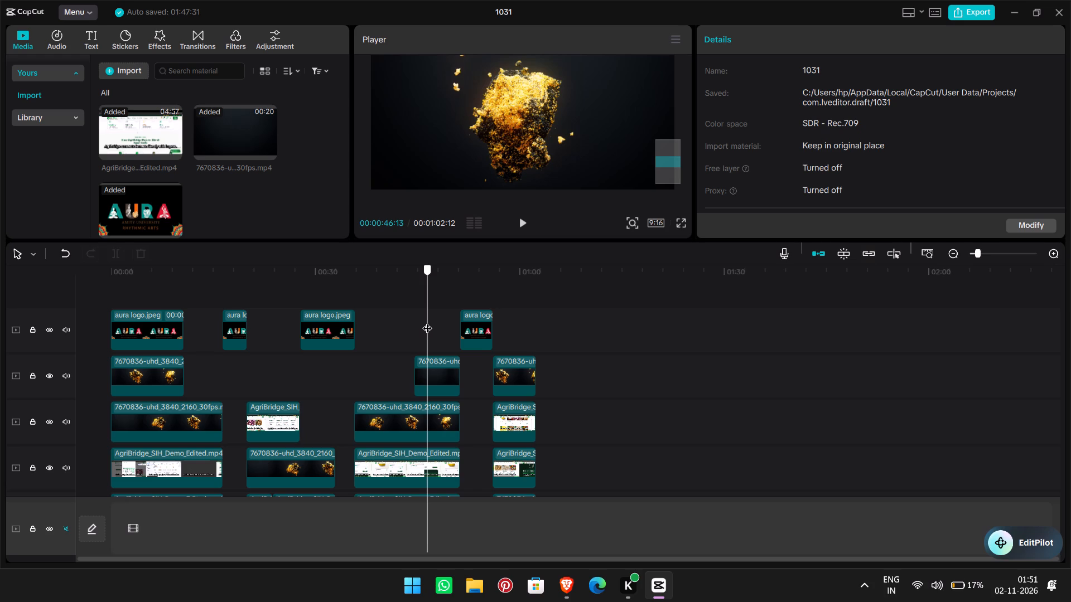
drag(427, 321, 458, 326)
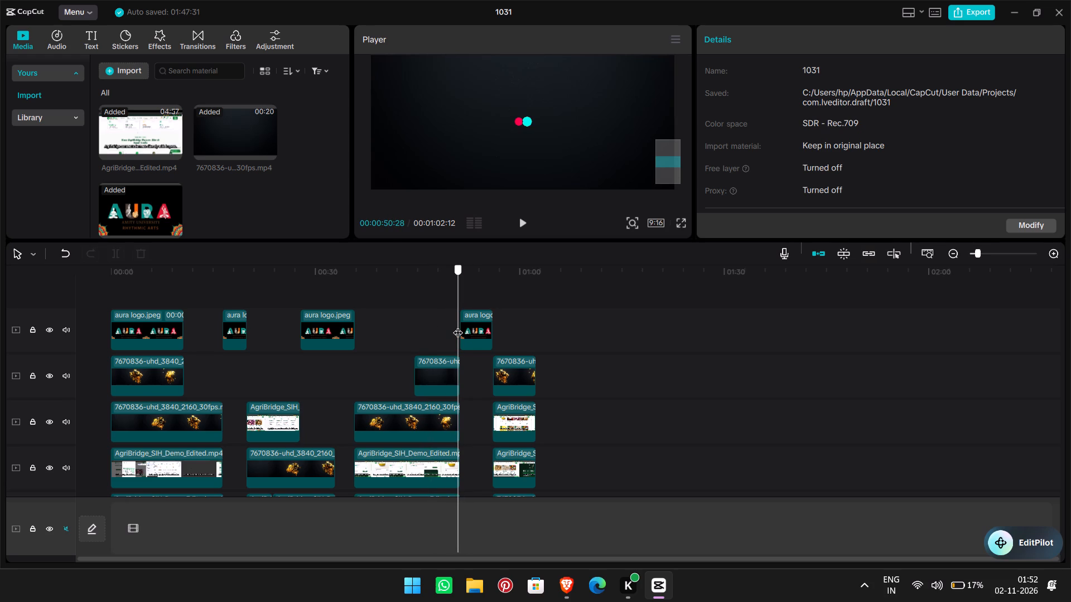
drag(458, 326, 444, 327)
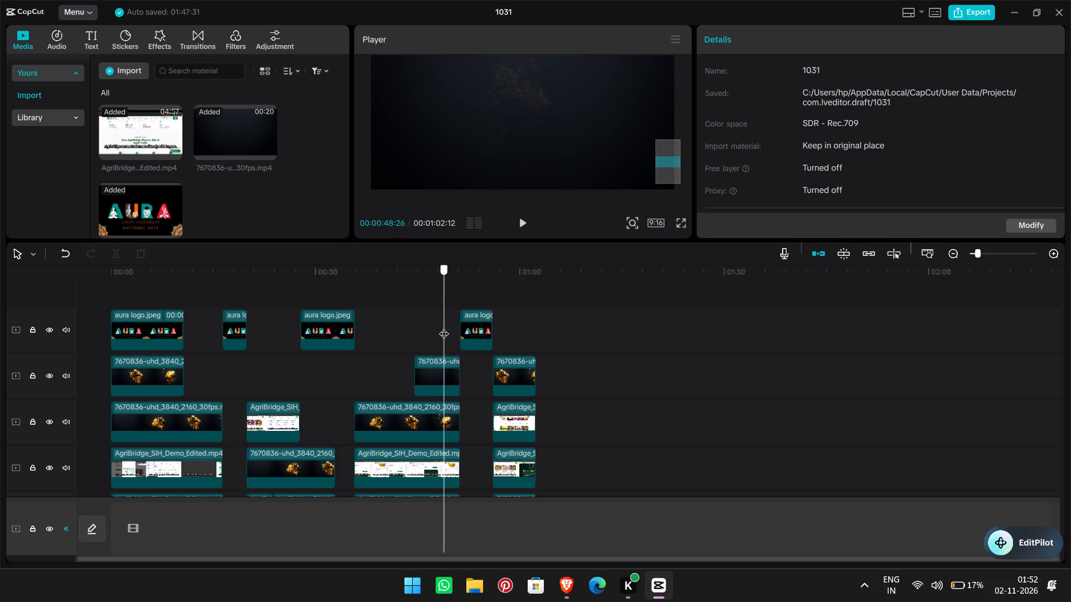
drag(444, 327, 448, 328)
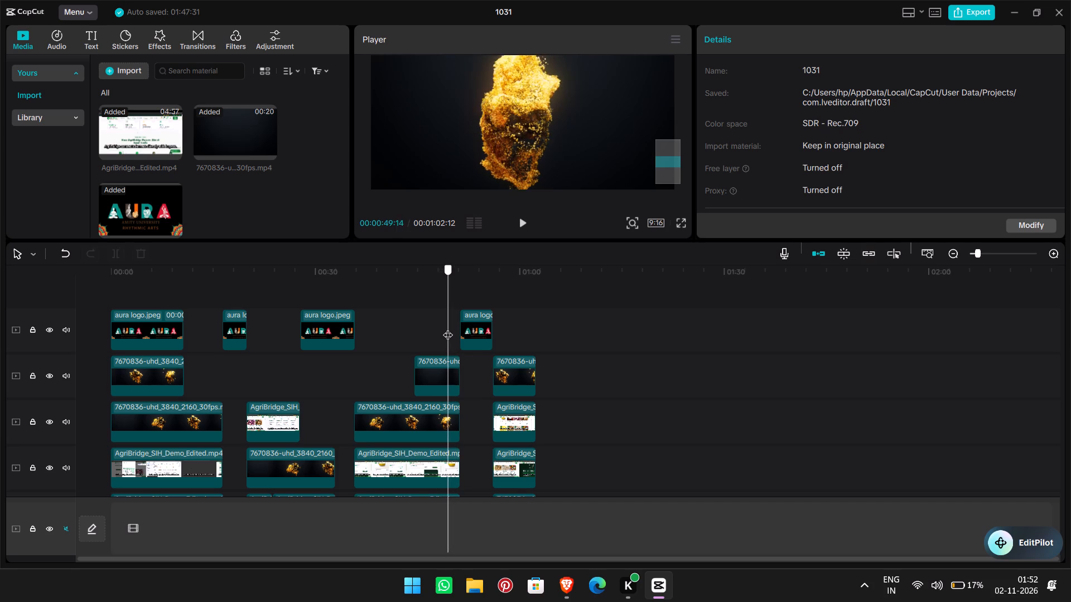
drag(448, 328, 460, 332)
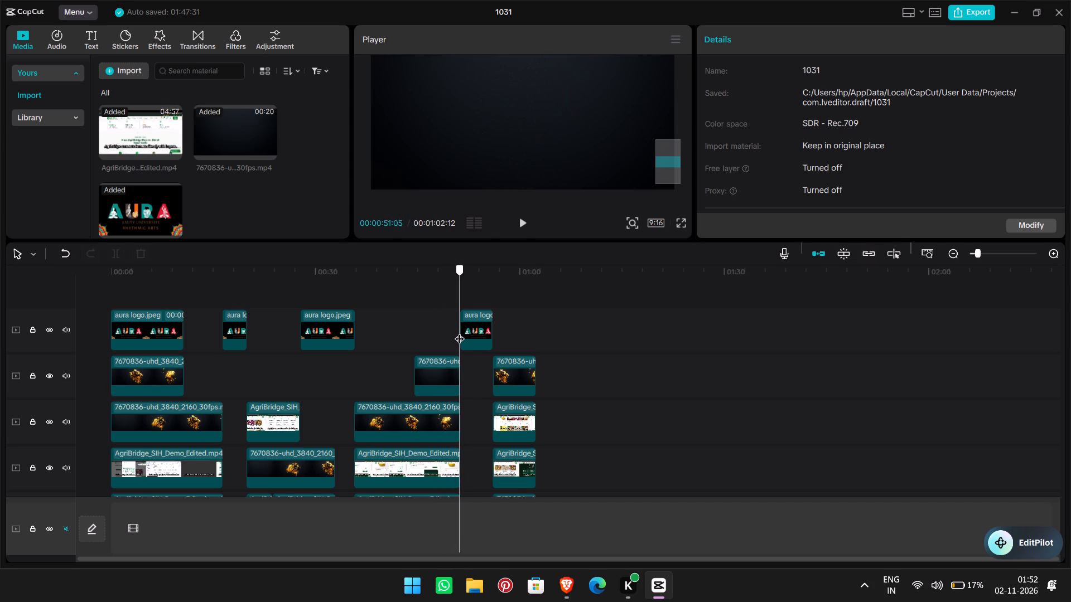
drag(460, 332, 459, 334)
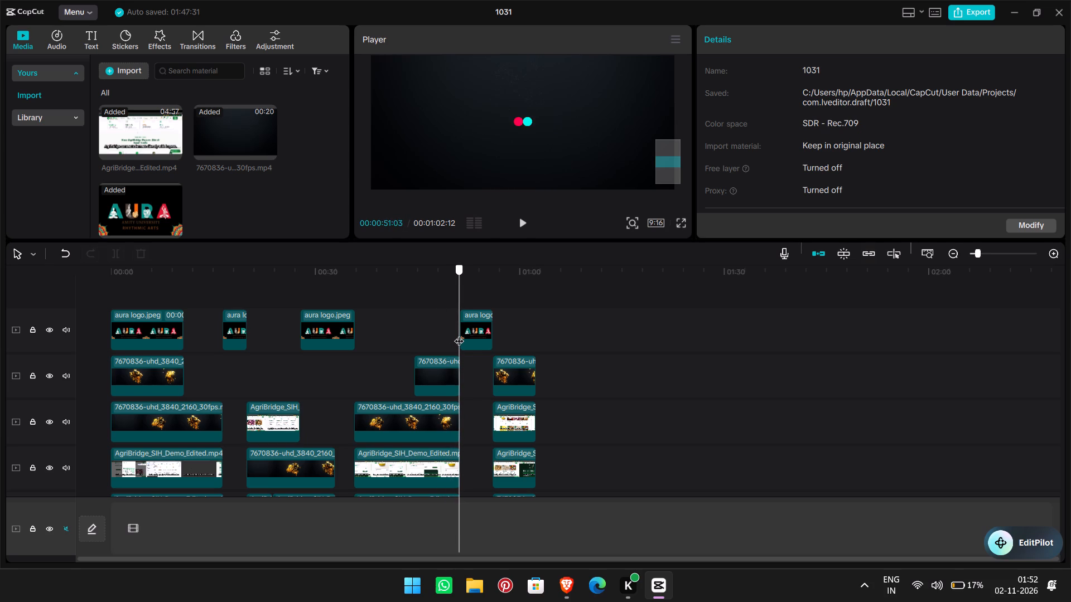
drag(459, 334, 358, 335)
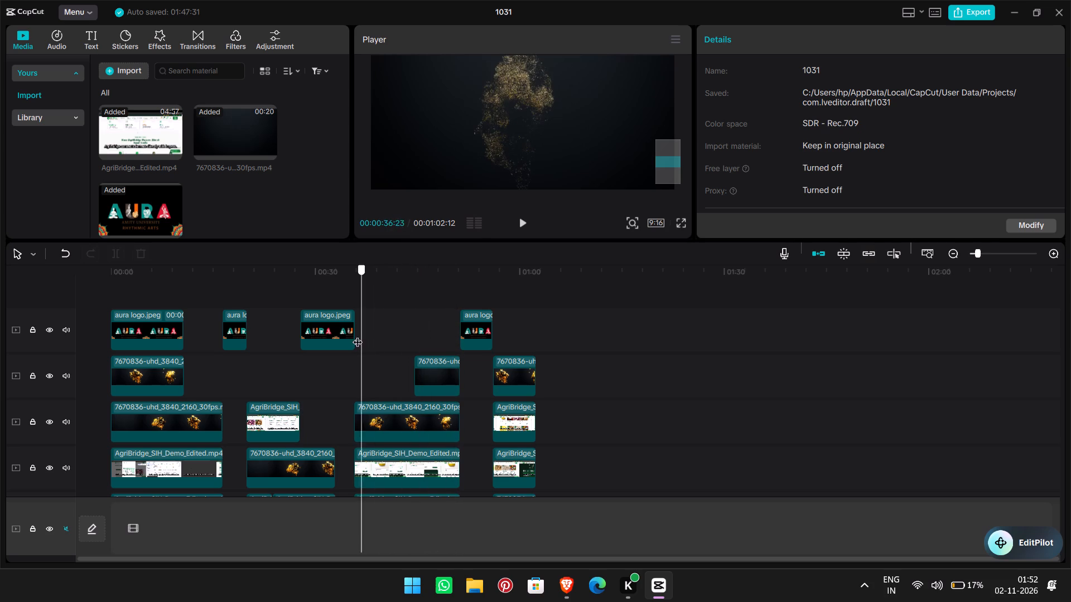
drag(358, 335, 357, 336)
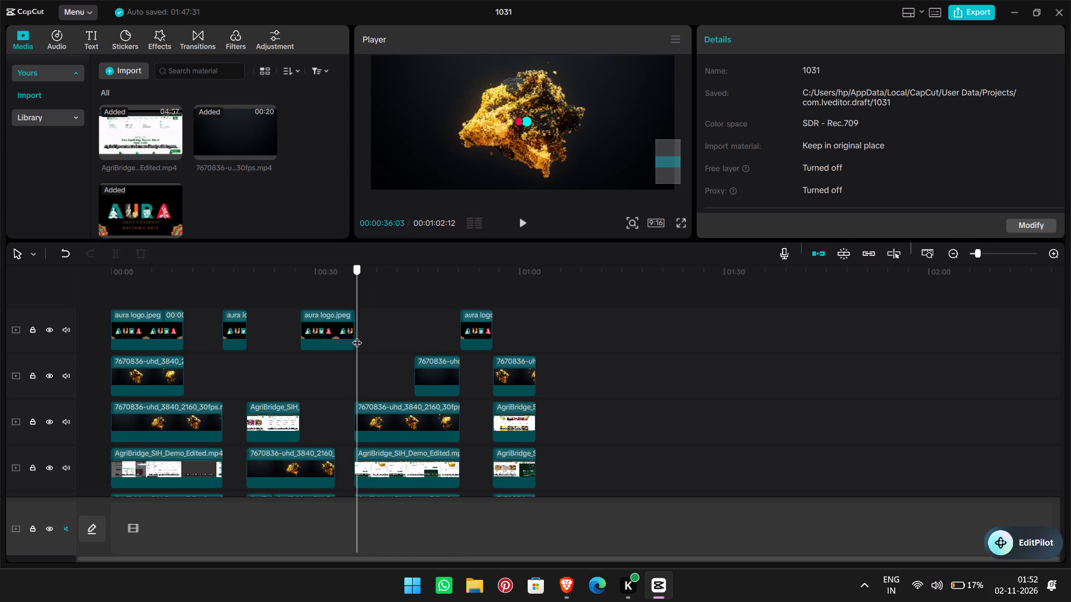
drag(357, 336, 406, 342)
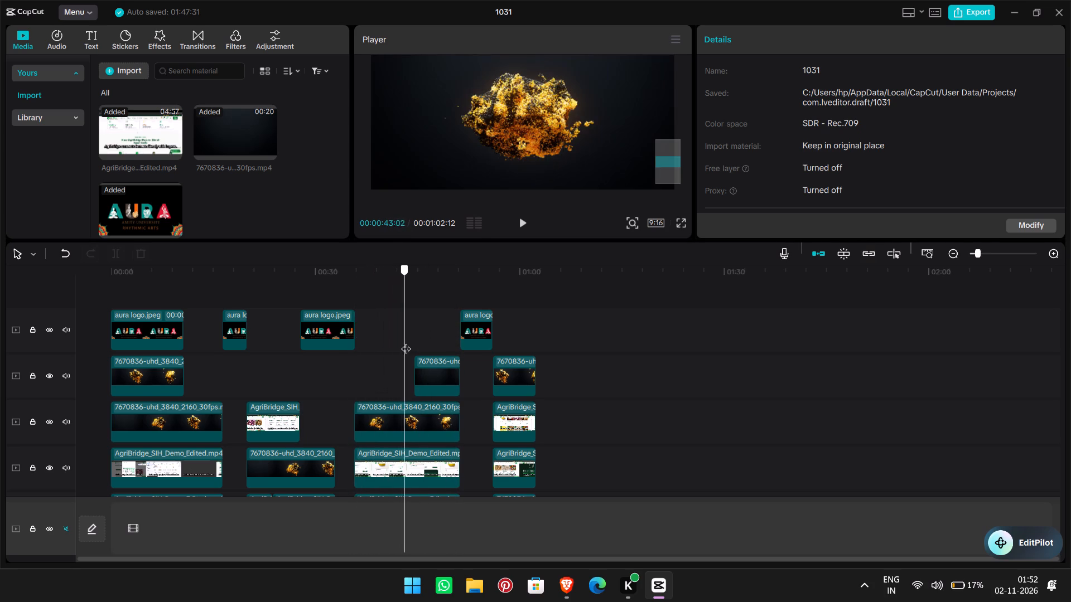
drag(406, 342, 437, 342)
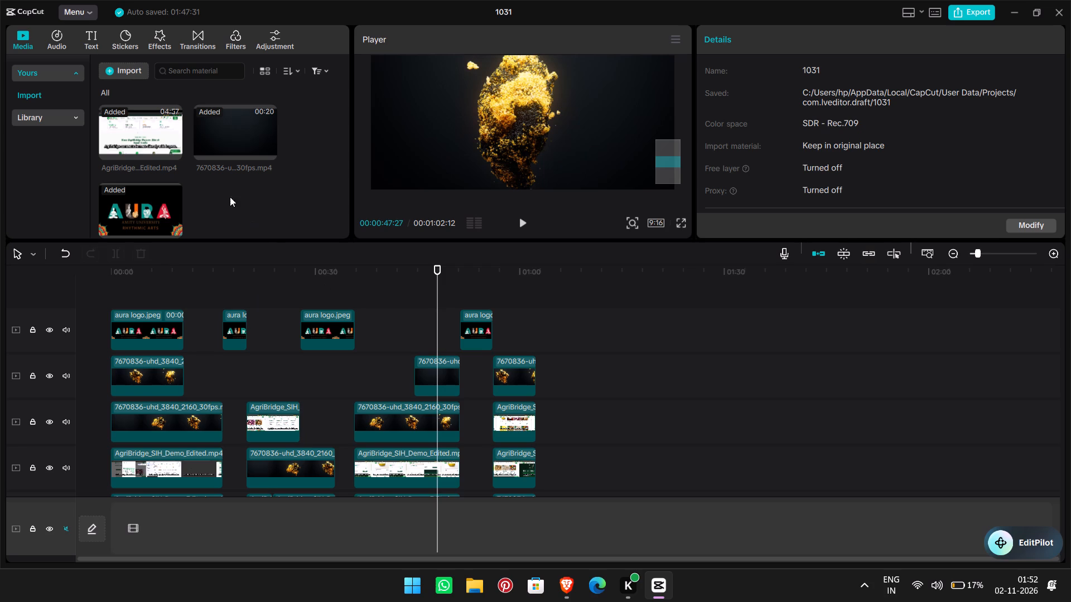
Import four cricket images from Downloads: ✨.jpeg, virat kohli quotes, Captain Virat Kohli Wallpaper Hd 4k and Virat Kohli.jpeg.
click(115, 74)
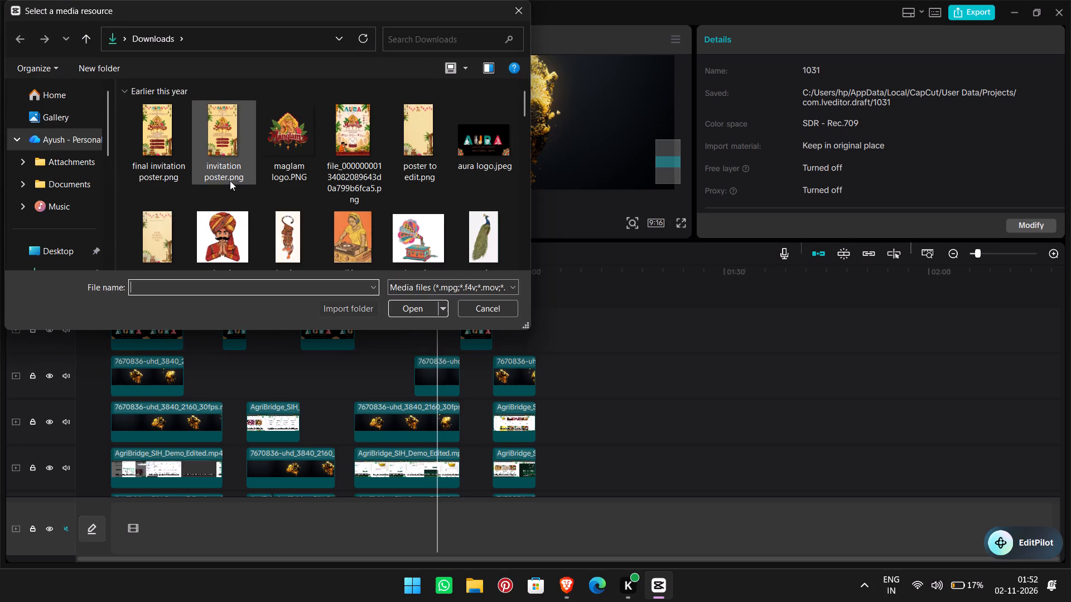
scroll(230, 181, down, 1)
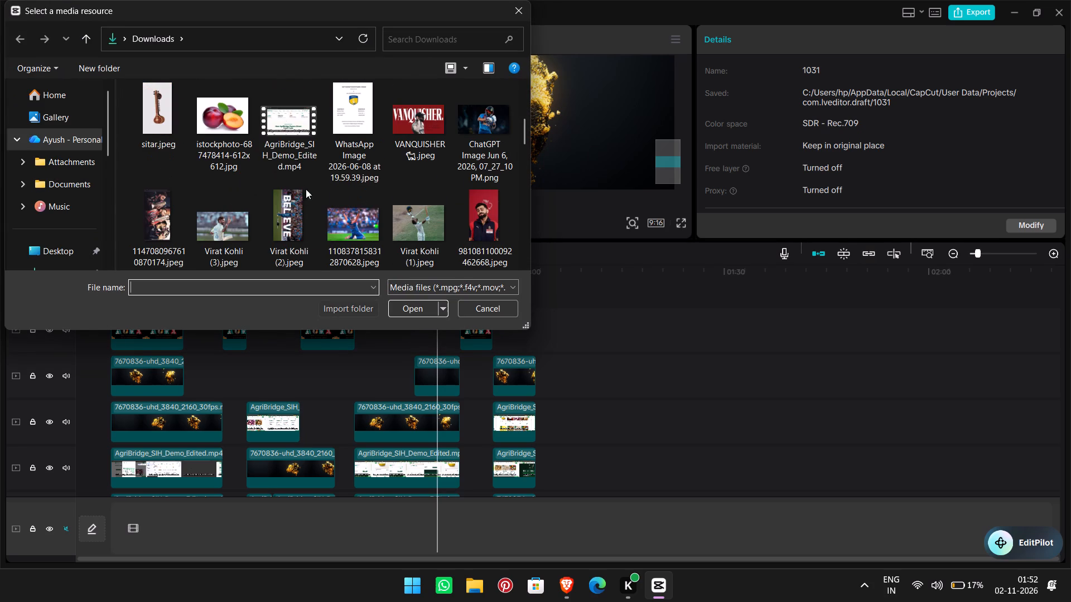
scroll(381, 212, down, 1)
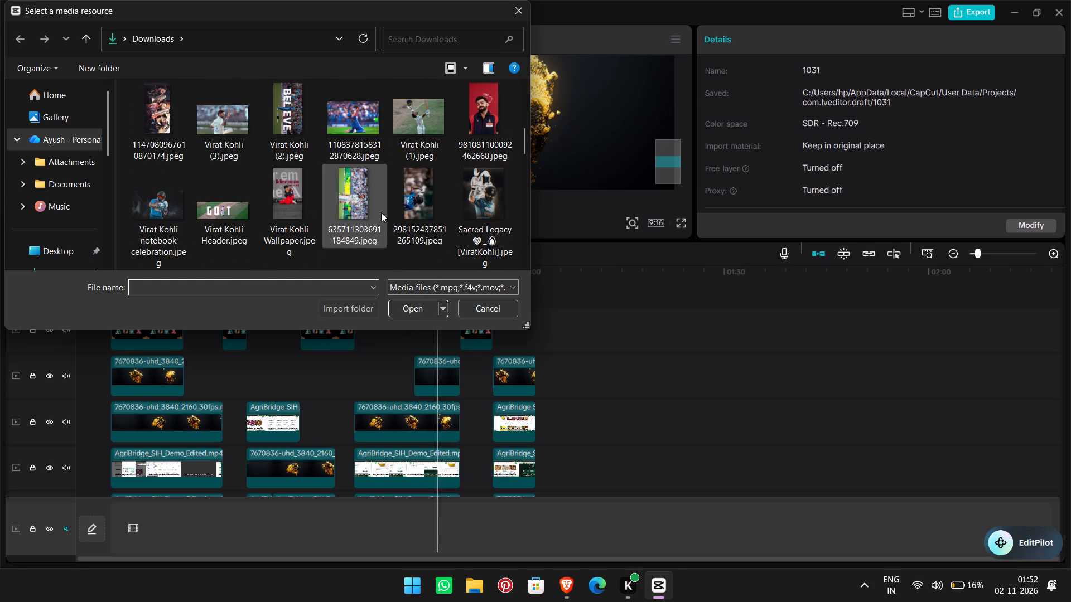
scroll(381, 212, down, 1)
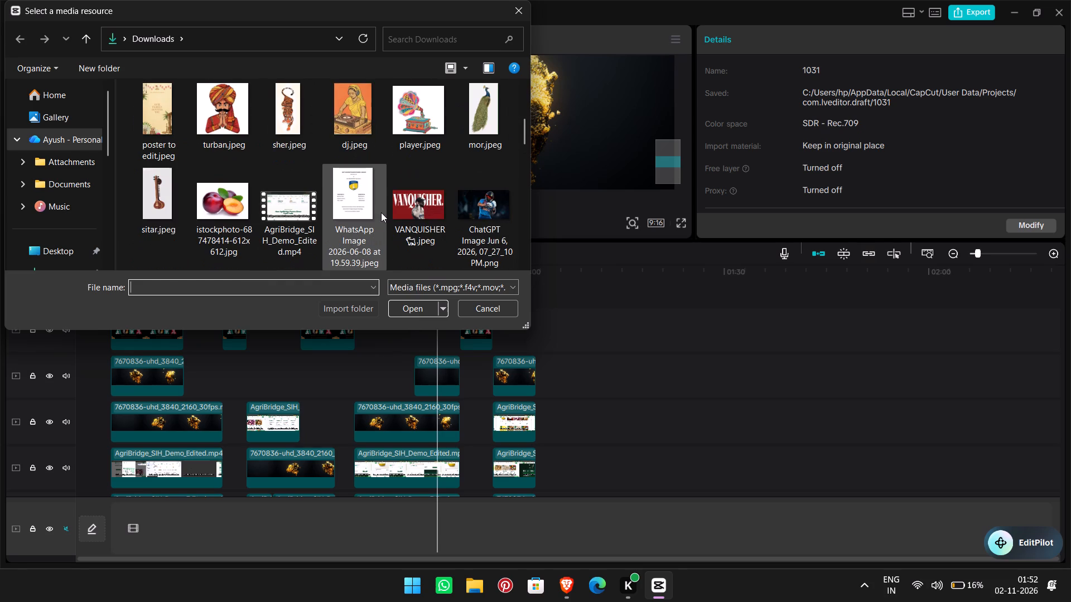
scroll(381, 212, down, 1)
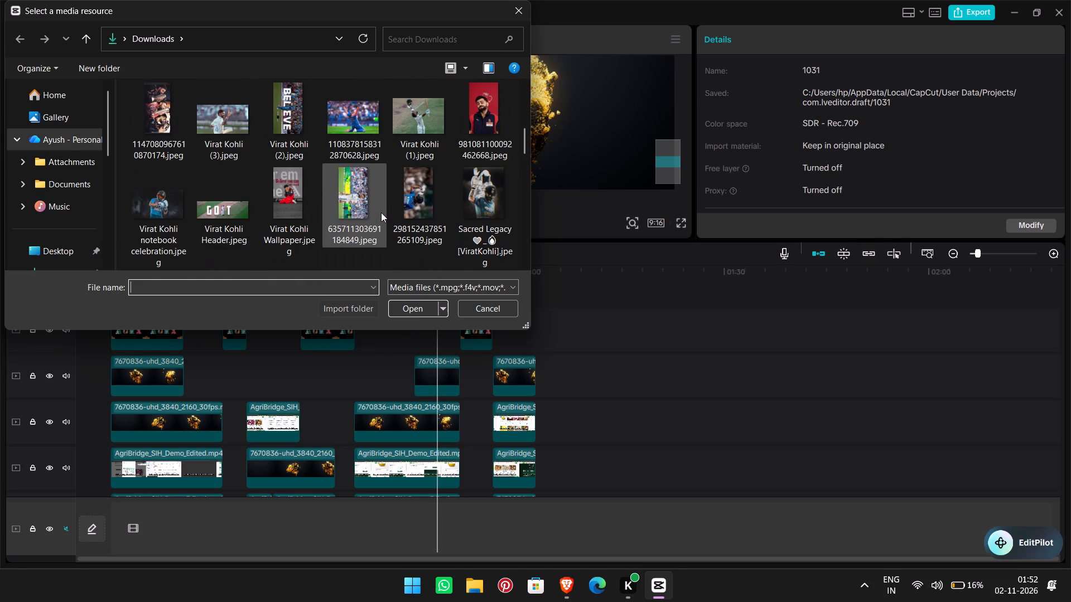
scroll(381, 212, down, 1)
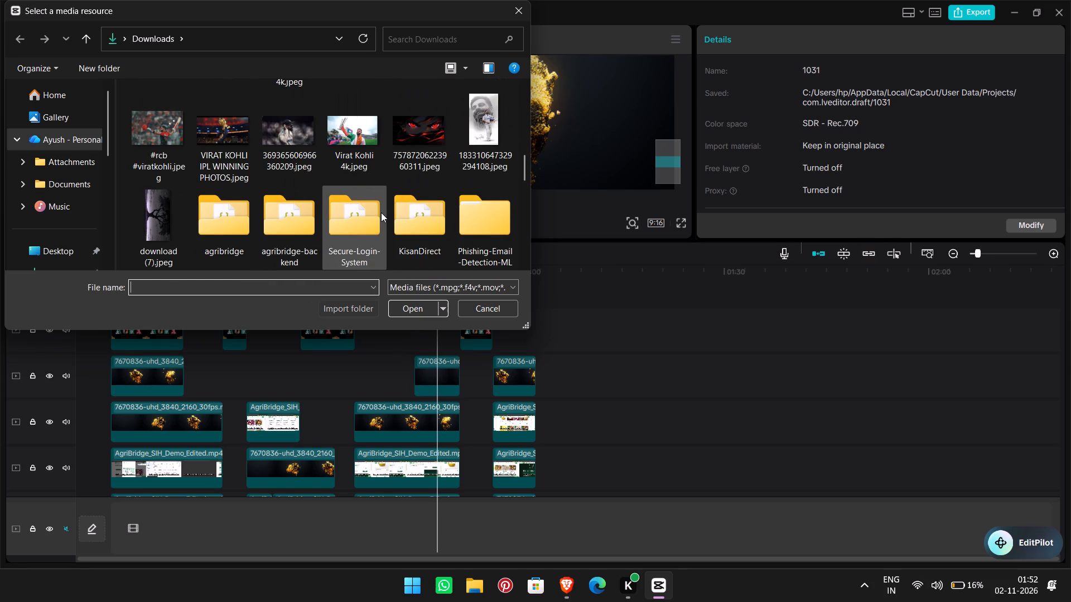
scroll(381, 212, up, 1)
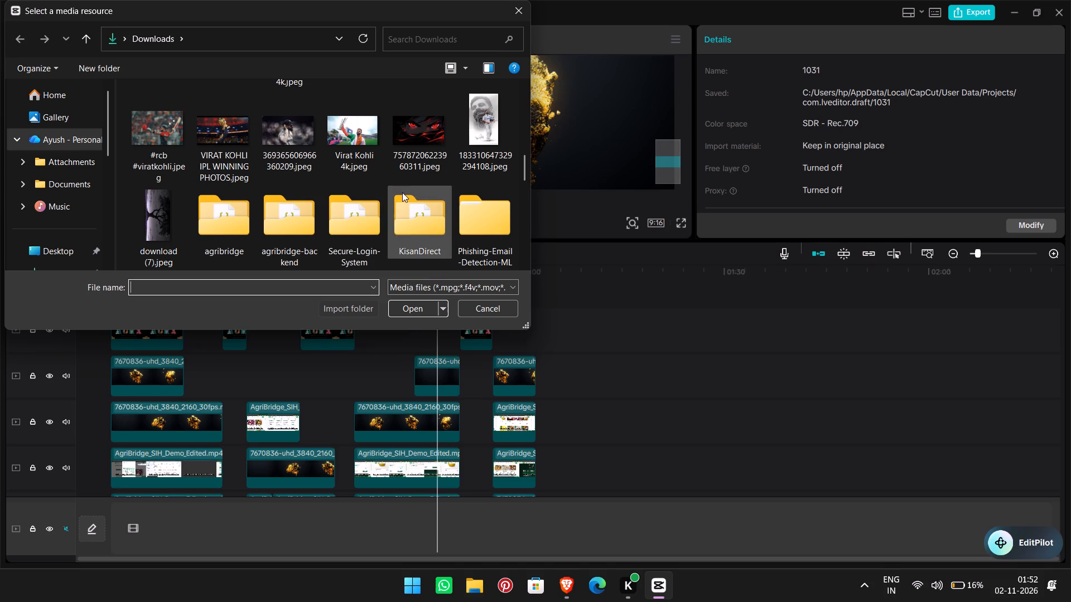
scroll(402, 193, up, 2)
click(355, 199)
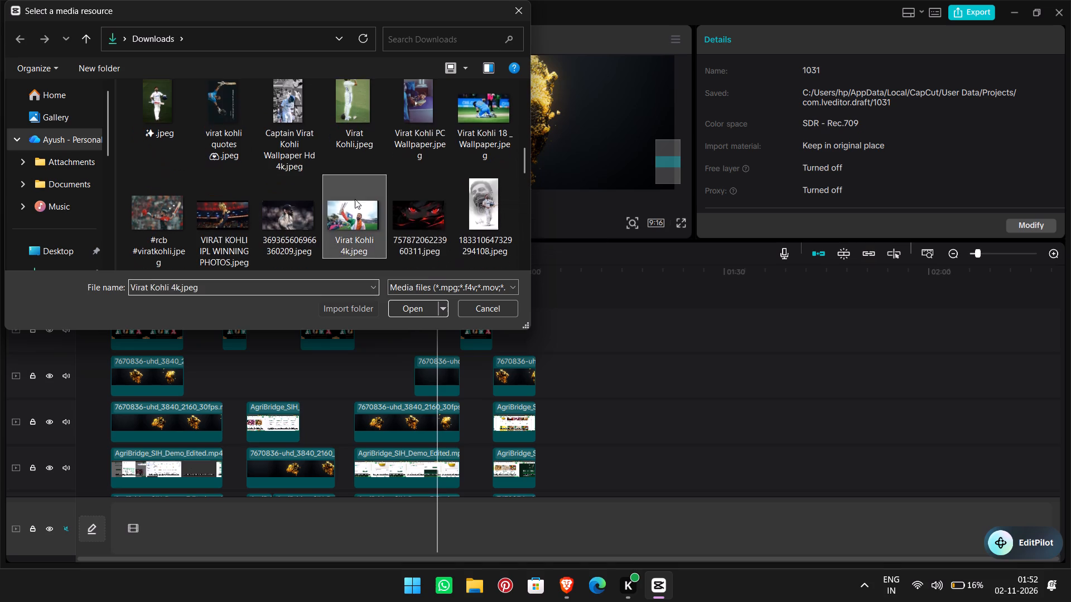
scroll(355, 199, down, 1)
scroll(355, 199, up, 2)
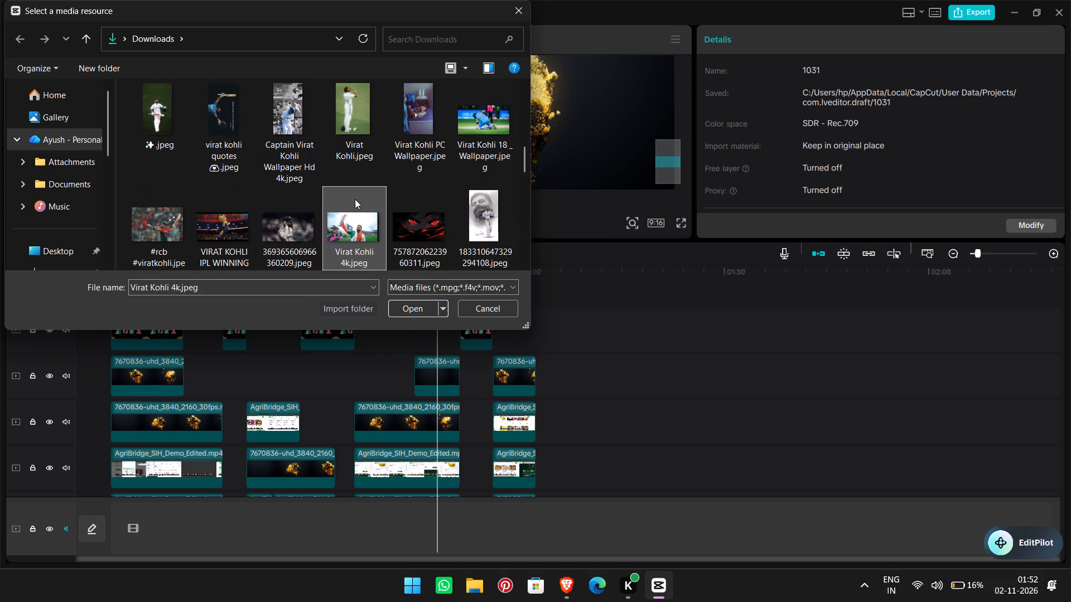
click(225, 118)
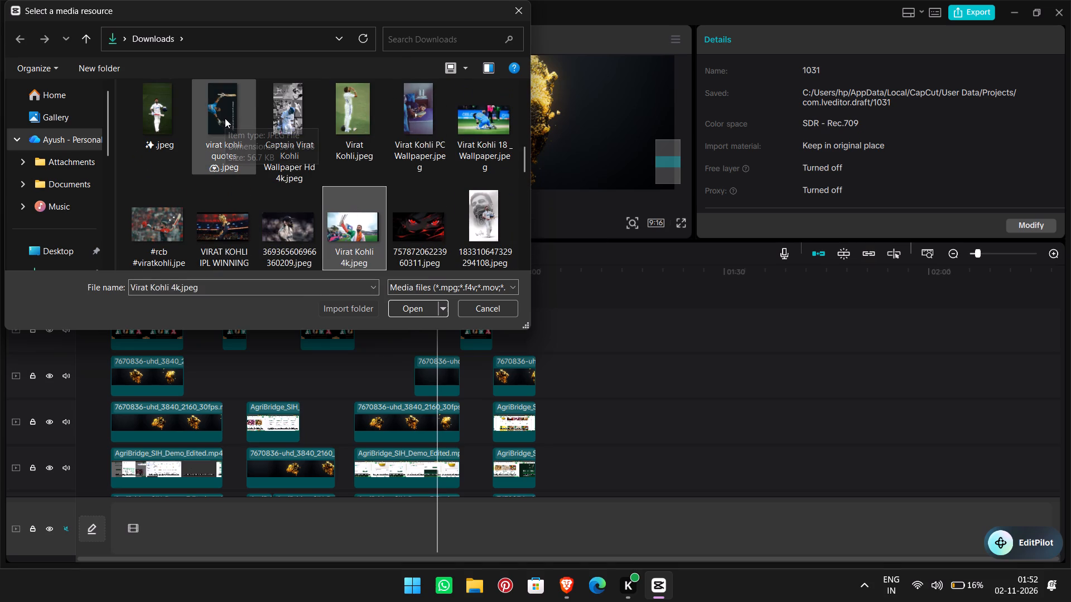
drag(339, 181, 285, 164)
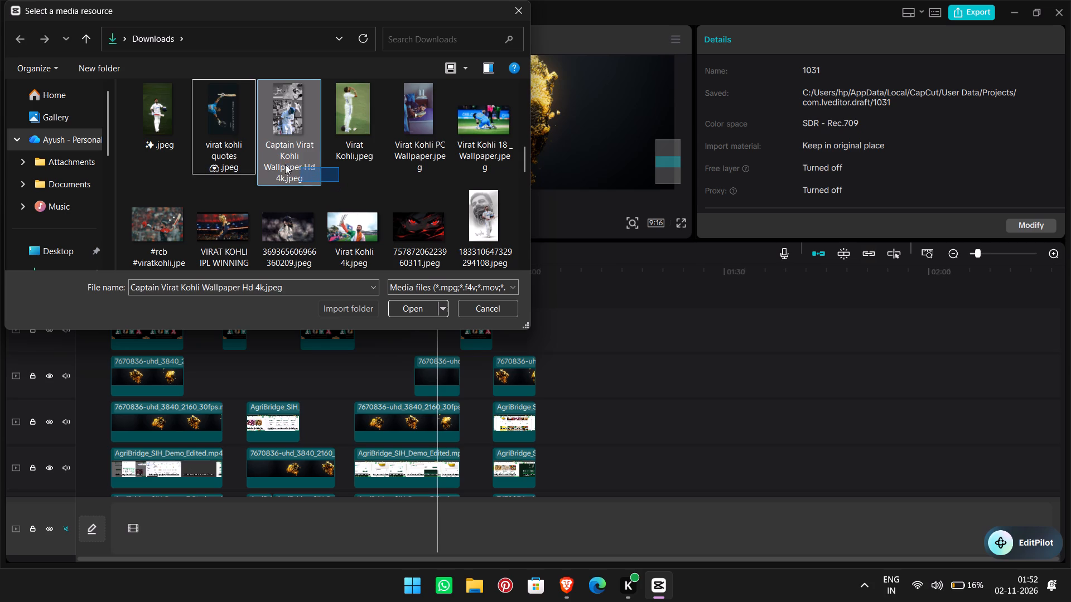
drag(285, 164, 160, 131)
click(405, 304)
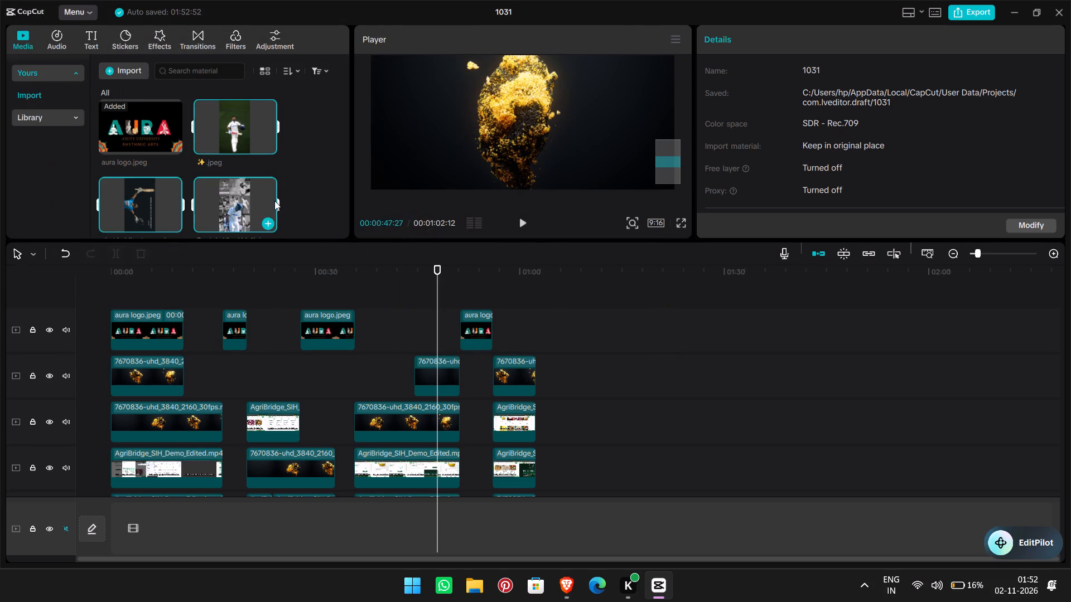
Add the four imported cricket images to the start of the main track.
click(266, 142)
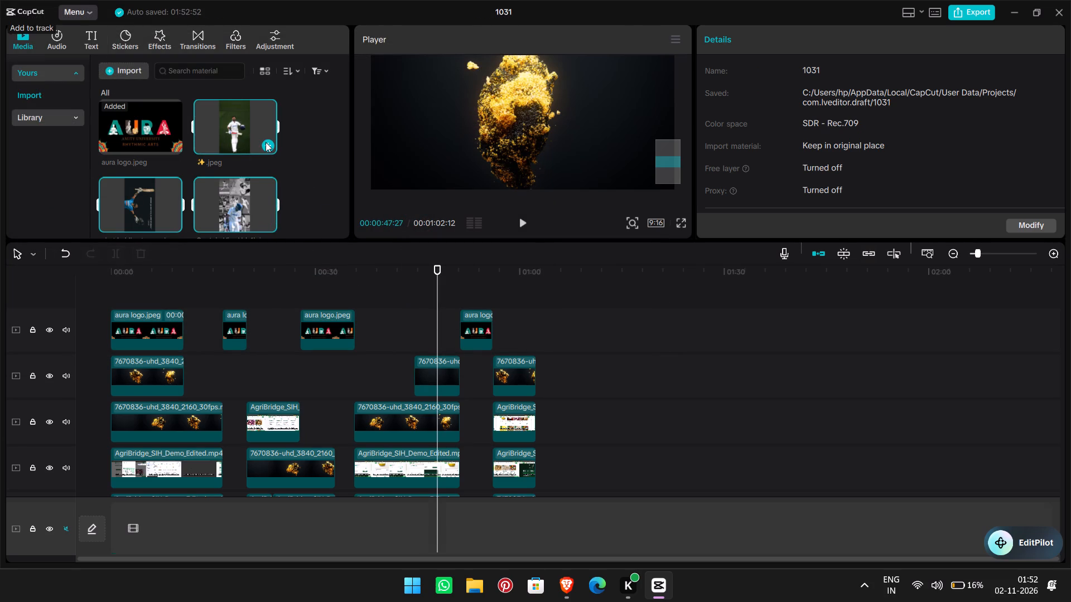
click(279, 517)
Move the Virat Kohli.jpeg clip from the main track to the aura logo track, starting at about 00:01:03.
drag(234, 529, 374, 332)
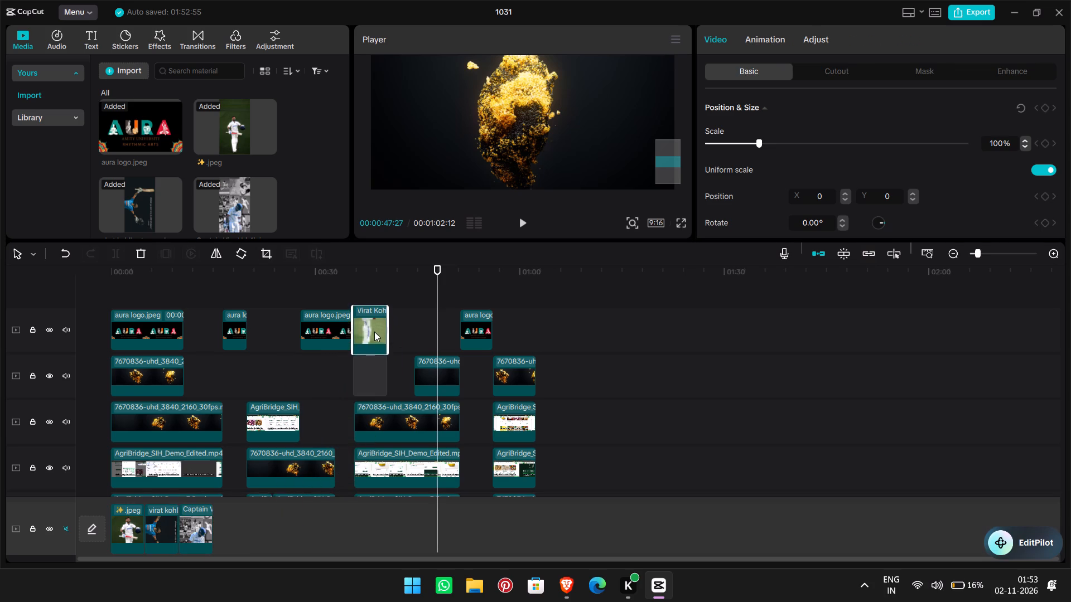
drag(374, 332, 570, 330)
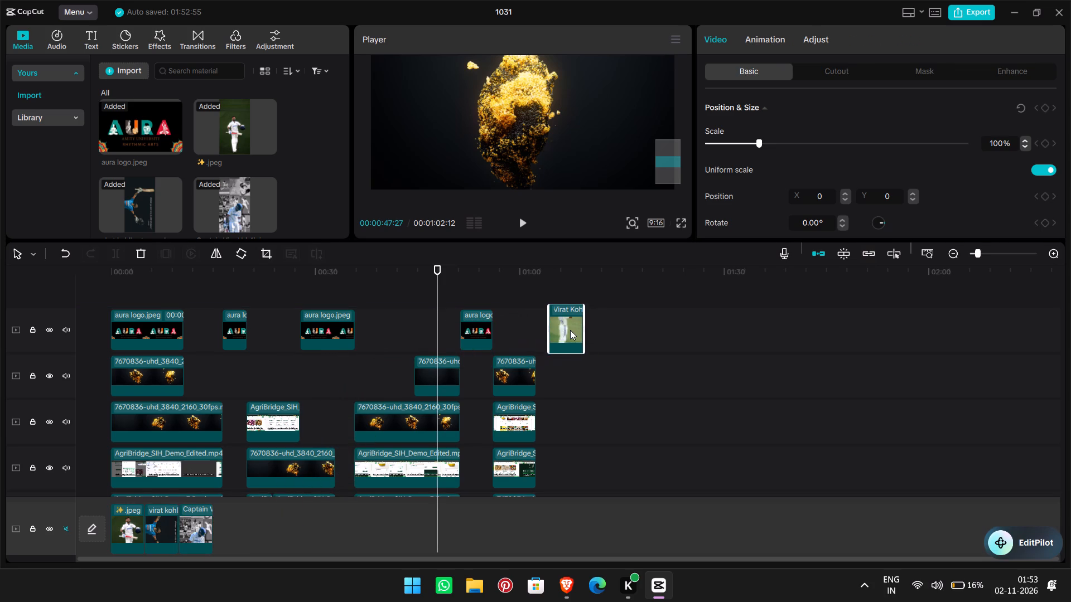
drag(570, 330, 561, 331)
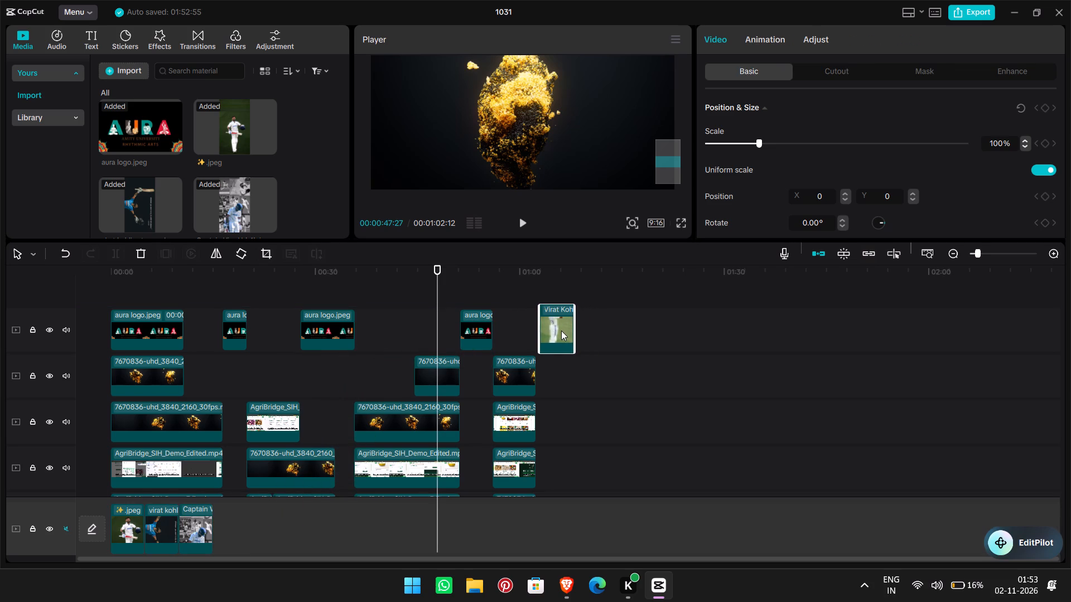
drag(561, 331, 562, 331)
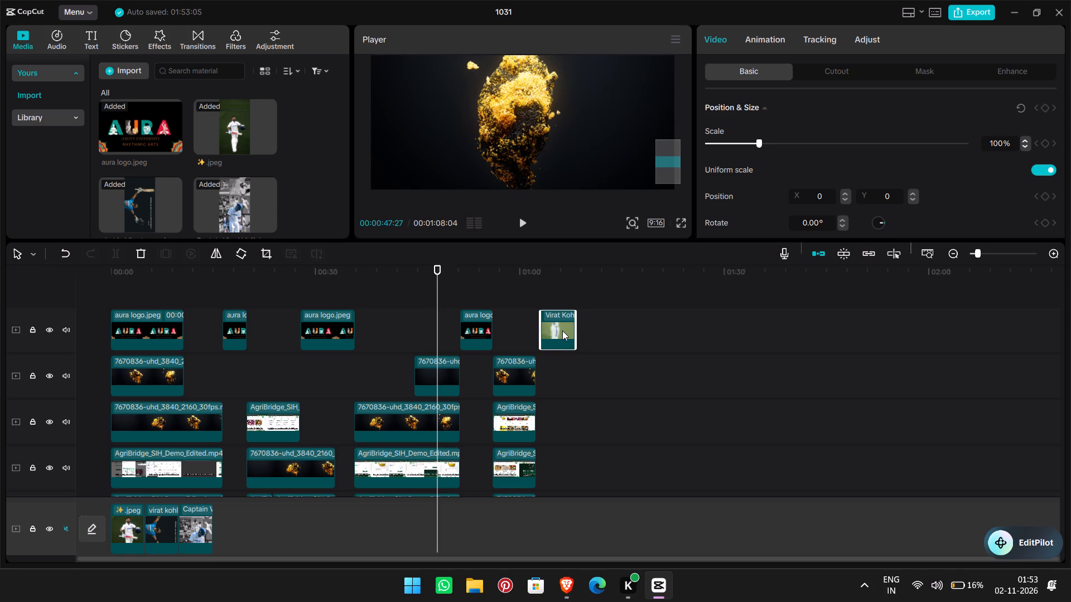
Move the Captain Virat Kohli Wallpaper clip from the main track to the upper 7670836 track, starting at about 00:01:08.
click(191, 516)
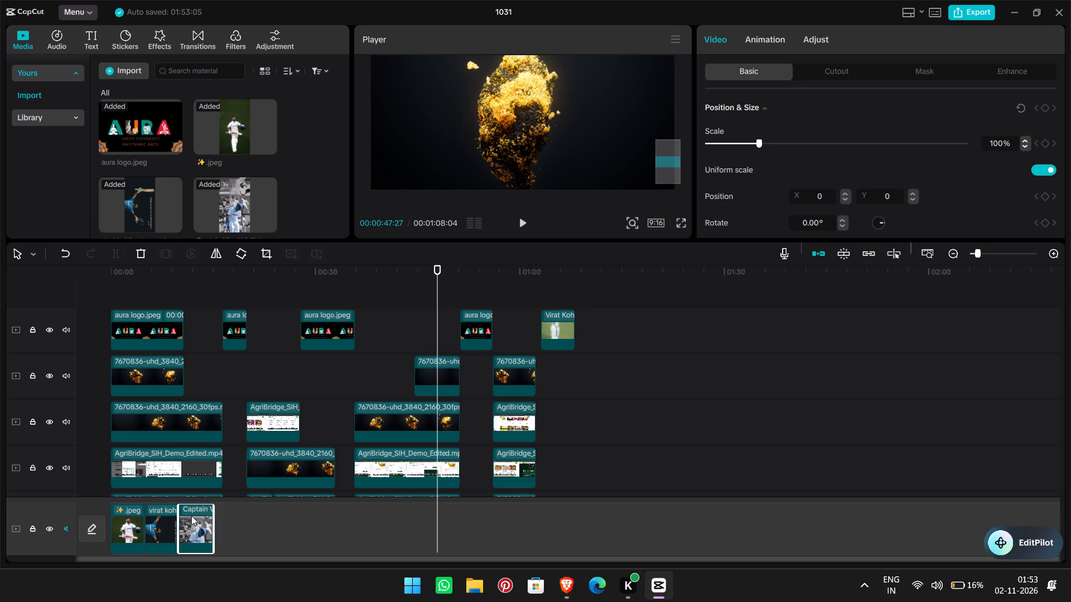
drag(191, 516, 529, 443)
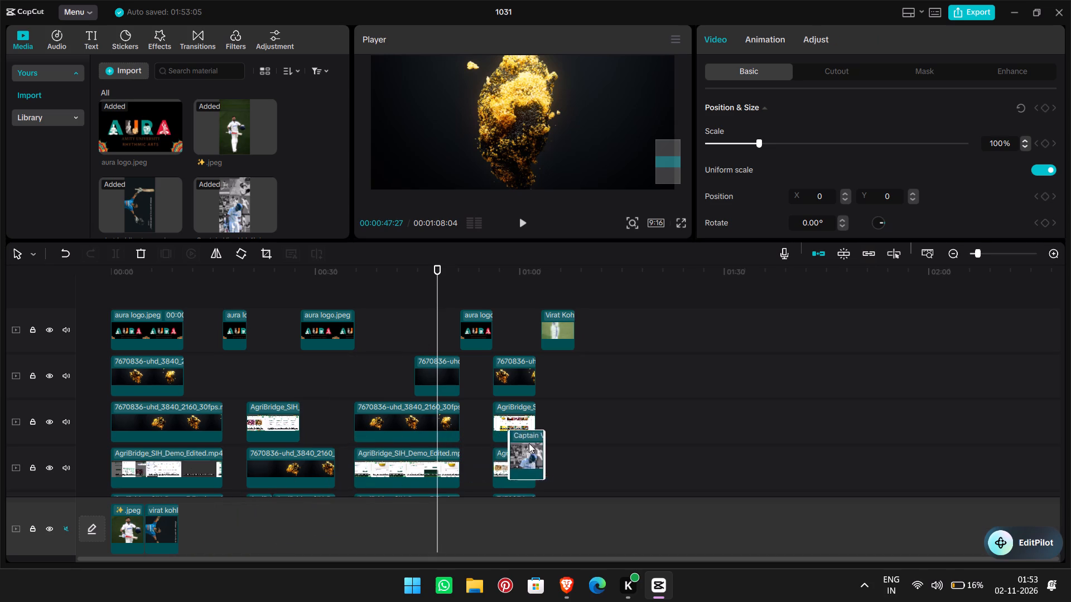
drag(529, 443, 588, 370)
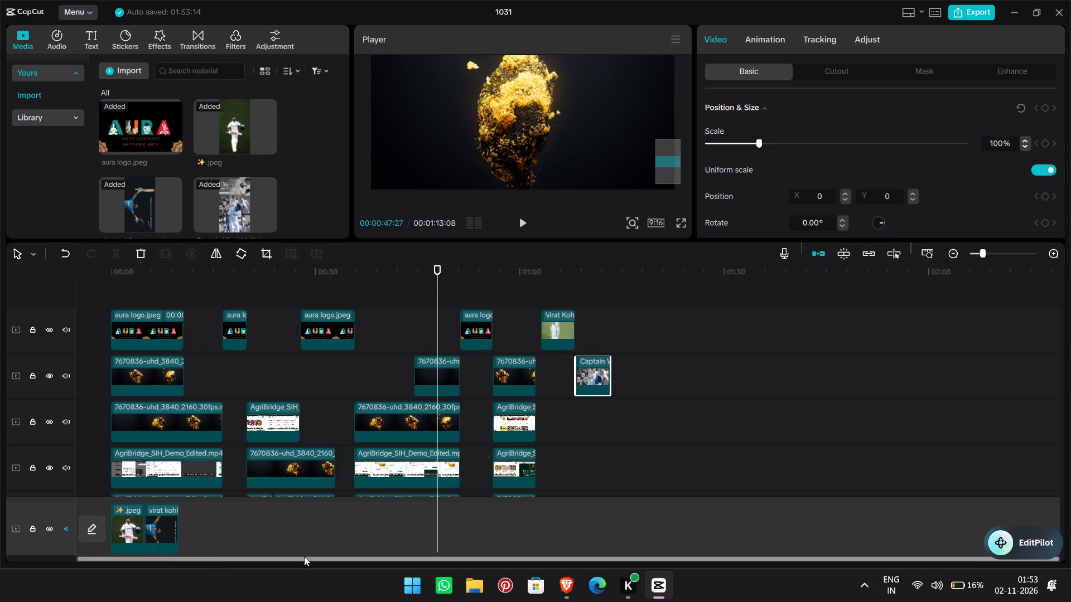
Move the virat kohli quotes clip from the main track to the third overlay track, starting at about 00:01:03.
click(162, 531)
drag(162, 531, 329, 513)
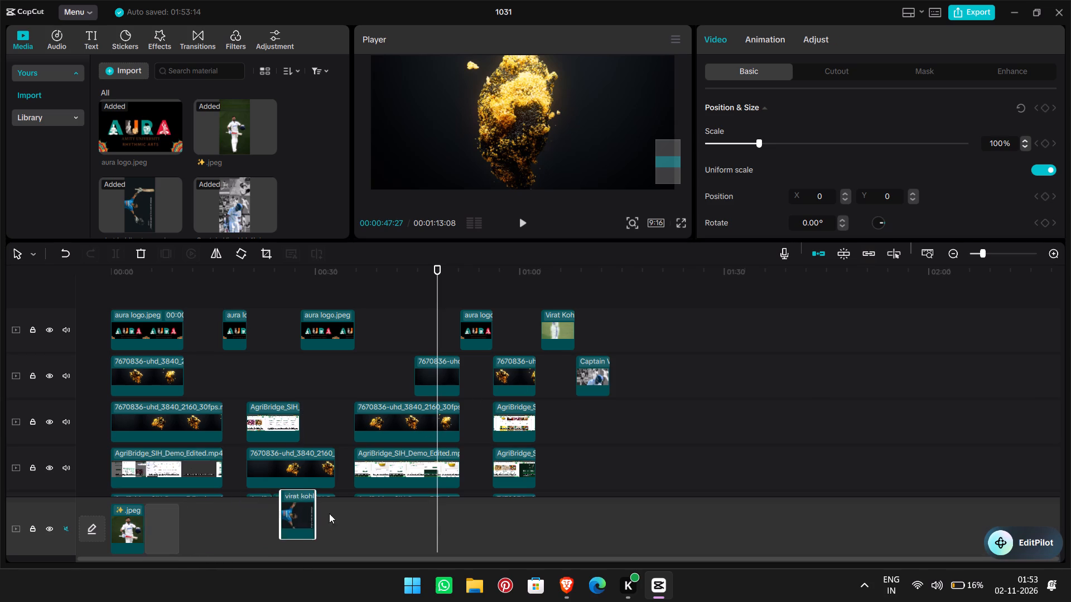
drag(329, 513, 614, 457)
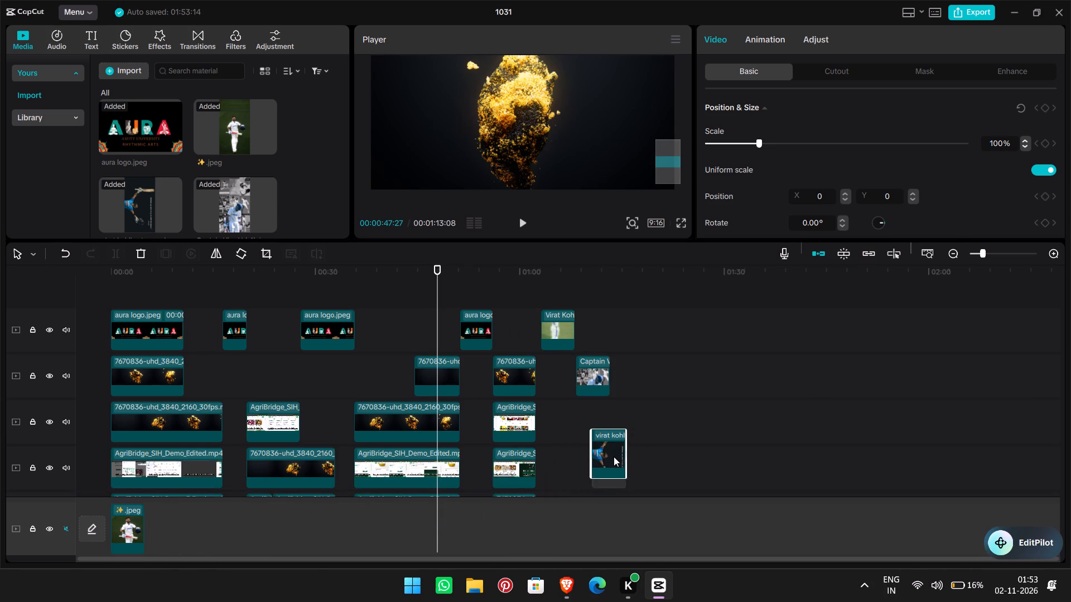
drag(614, 457, 558, 430)
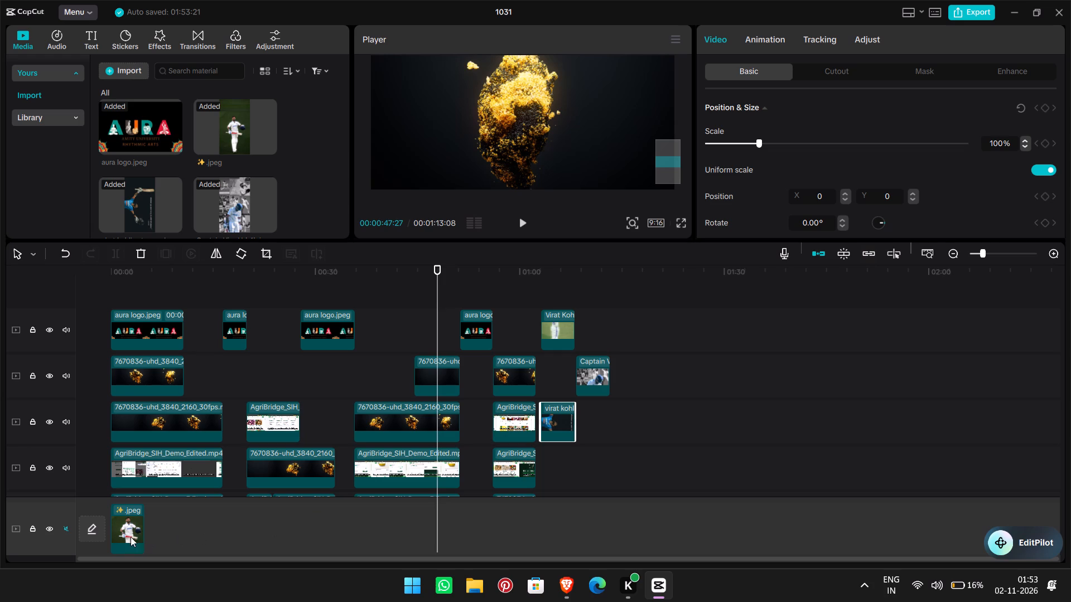
Move the ✨.jpeg clip from the main track to the fourth overlay track, starting at about 00:01:08:20.
drag(117, 532, 414, 520)
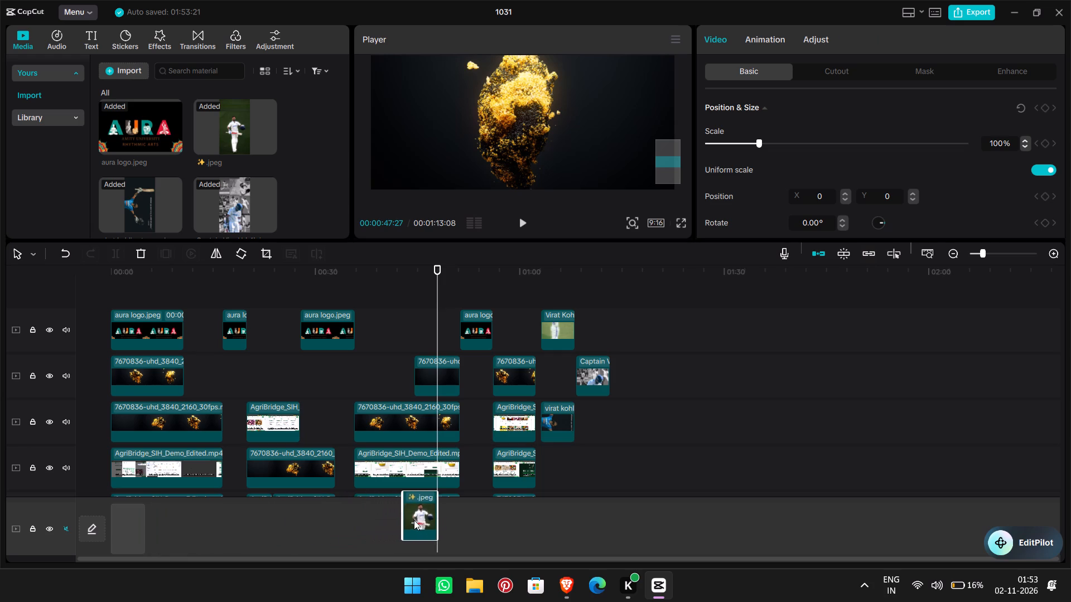
drag(414, 520, 553, 491)
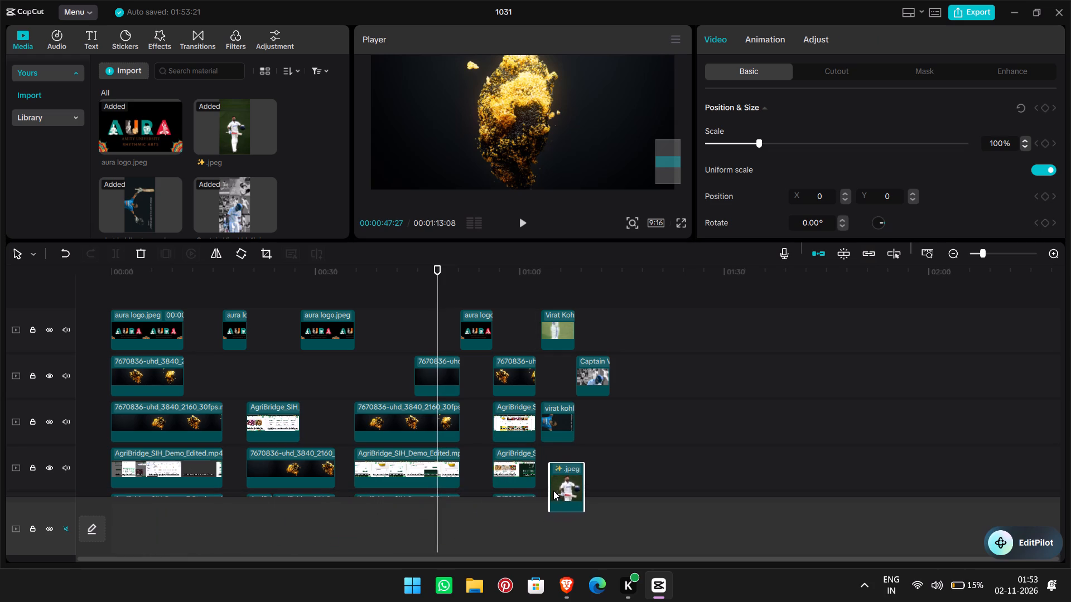
drag(553, 491, 585, 475)
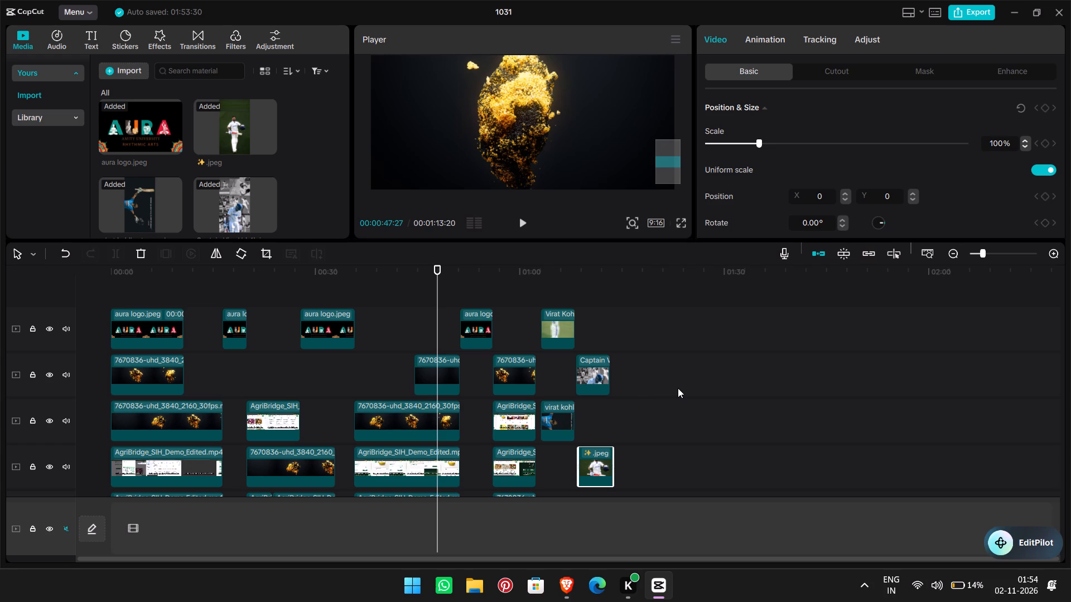
Shift the Virat Kohli.jpeg clip slightly earlier on the aura logo track to start at about 00:01:02:12.
click(664, 367)
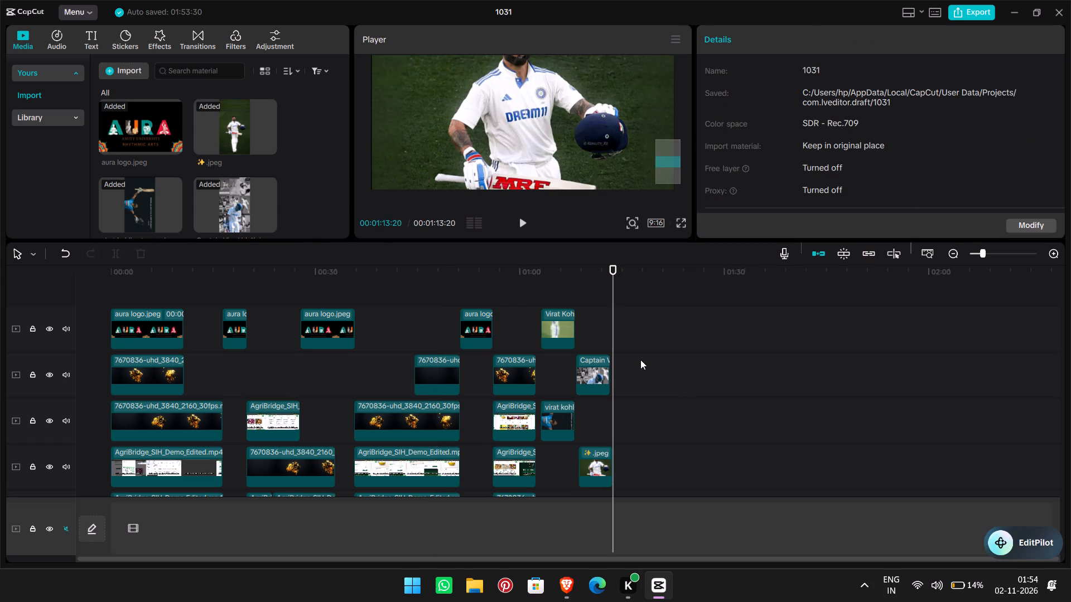
drag(612, 334, 630, 334)
drag(630, 334, 626, 335)
drag(626, 335, 588, 326)
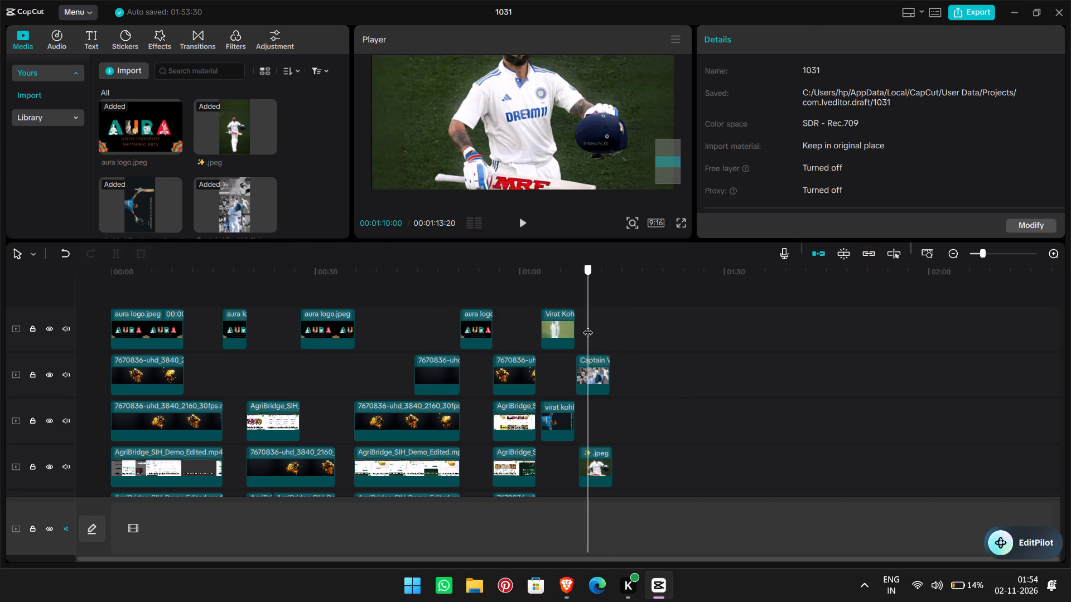
drag(588, 326, 588, 326)
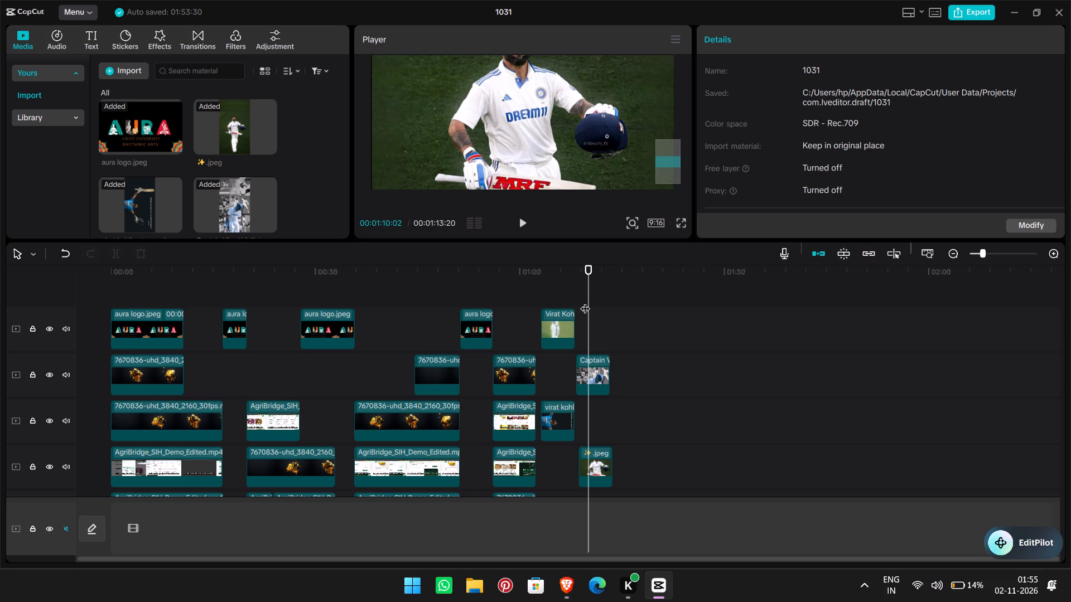
drag(588, 302, 538, 303)
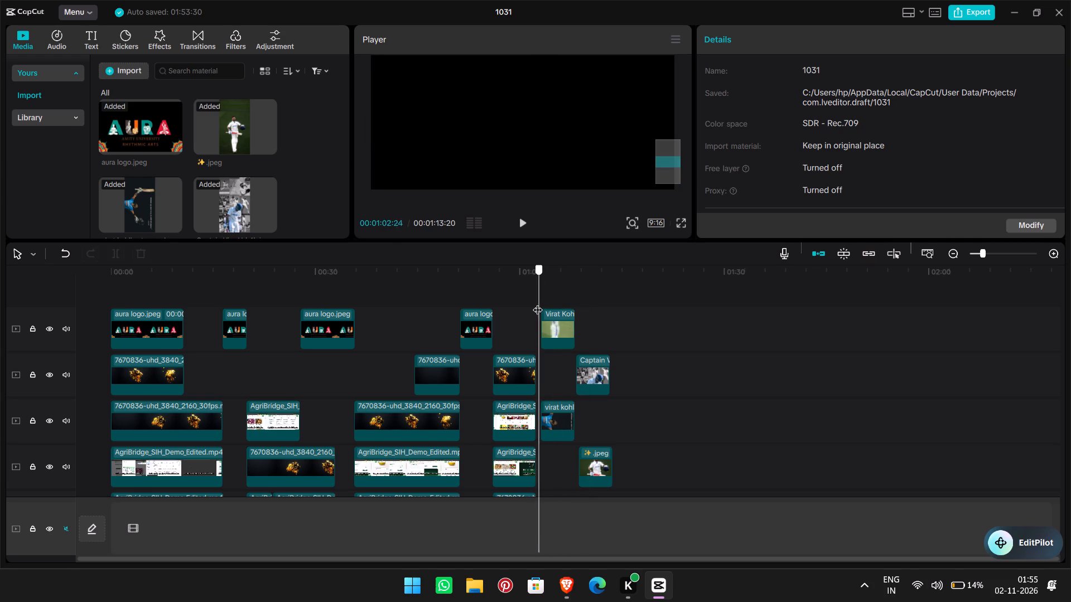
drag(538, 303, 539, 303)
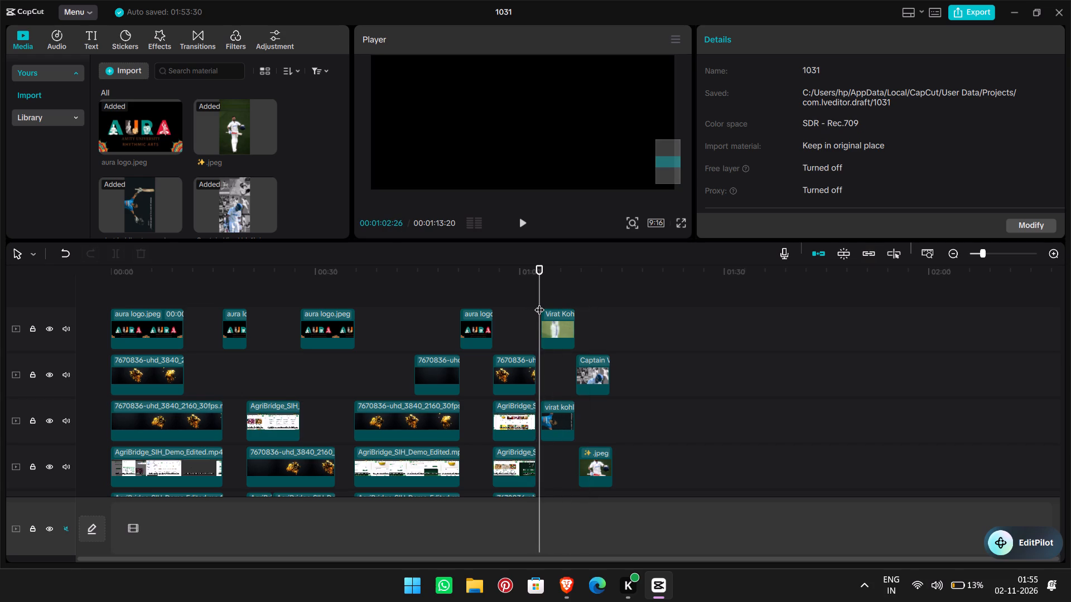
click(539, 303)
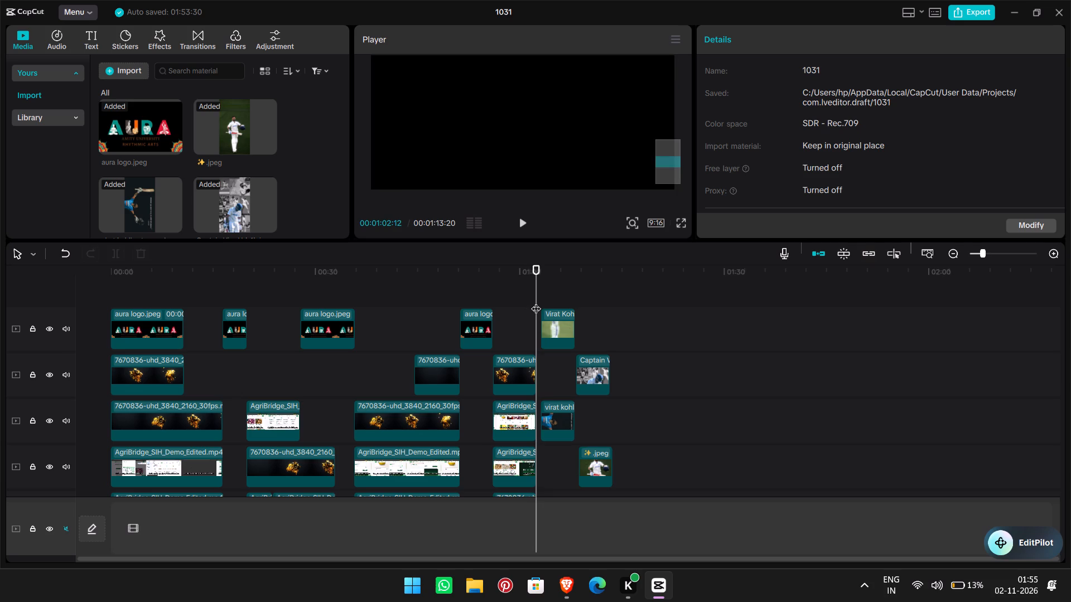
click(553, 315)
click(553, 315)
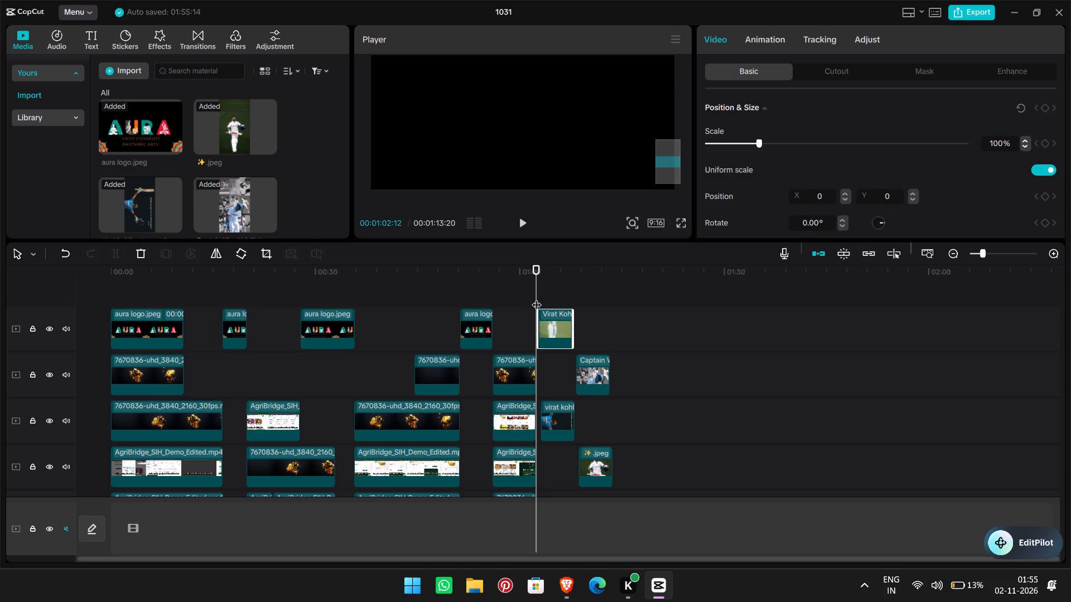
Lower the ✨.jpeg image in the frame to about Y -395 at the project's end.
drag(537, 297, 574, 307)
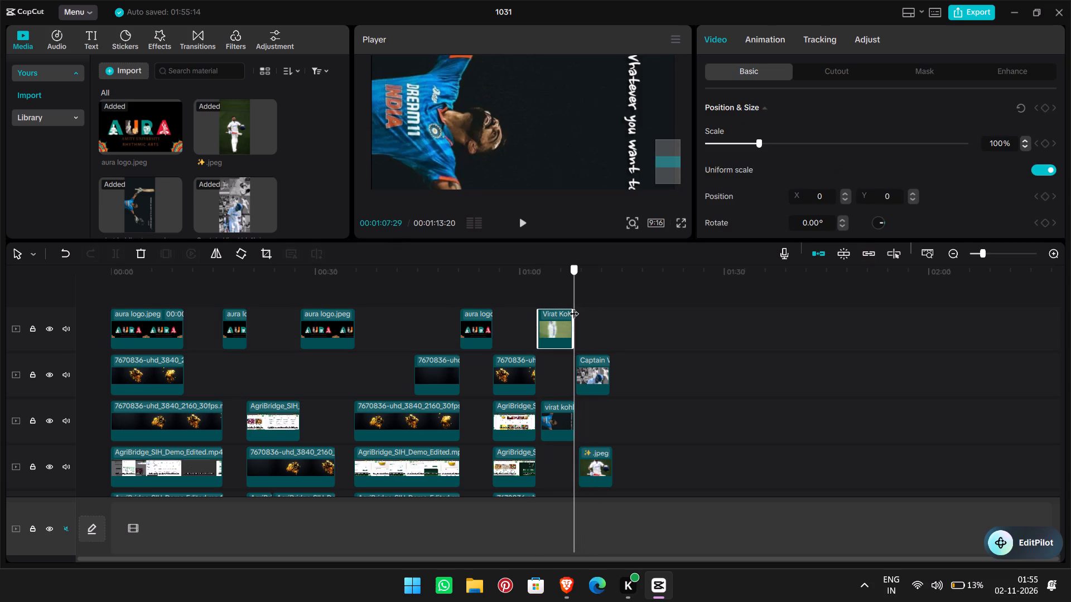
drag(574, 307, 747, 315)
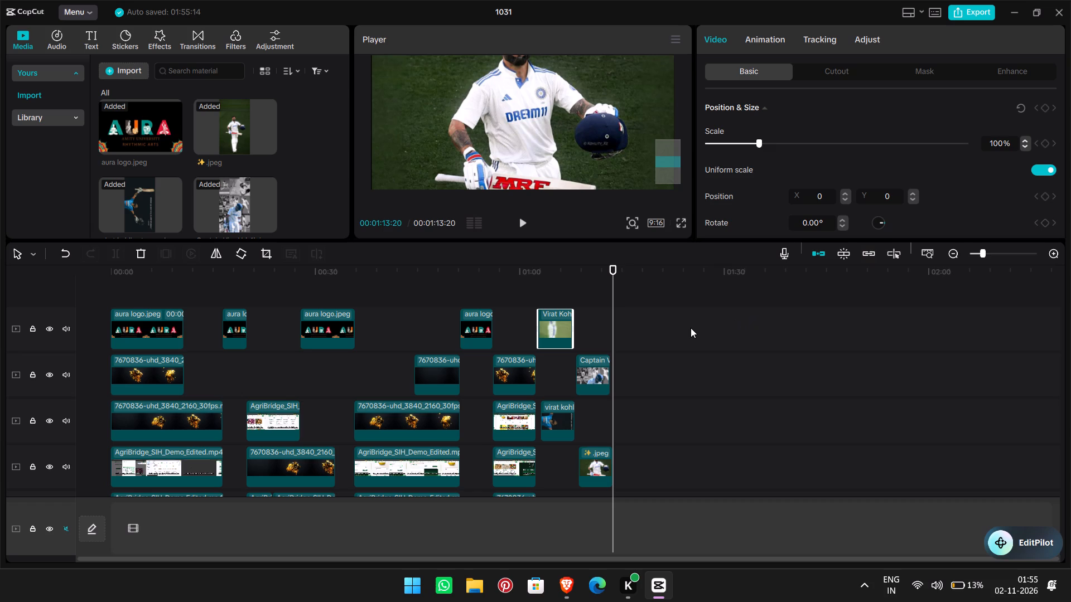
ctrl+scroll(571, 132, down, 2)
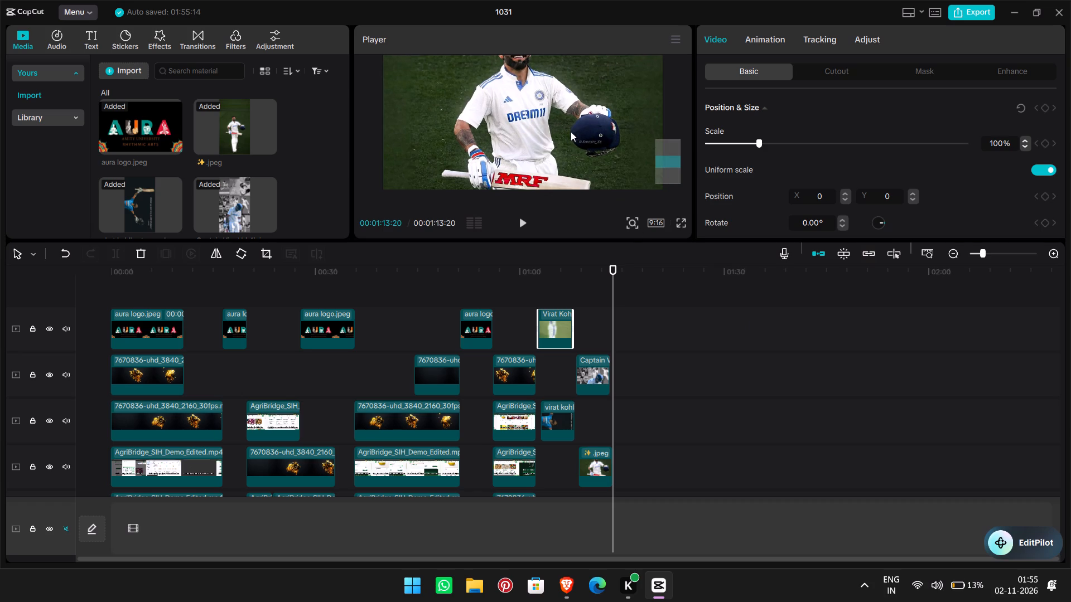
ctrl+scroll(571, 132, down, 15)
drag(534, 113, 536, 155)
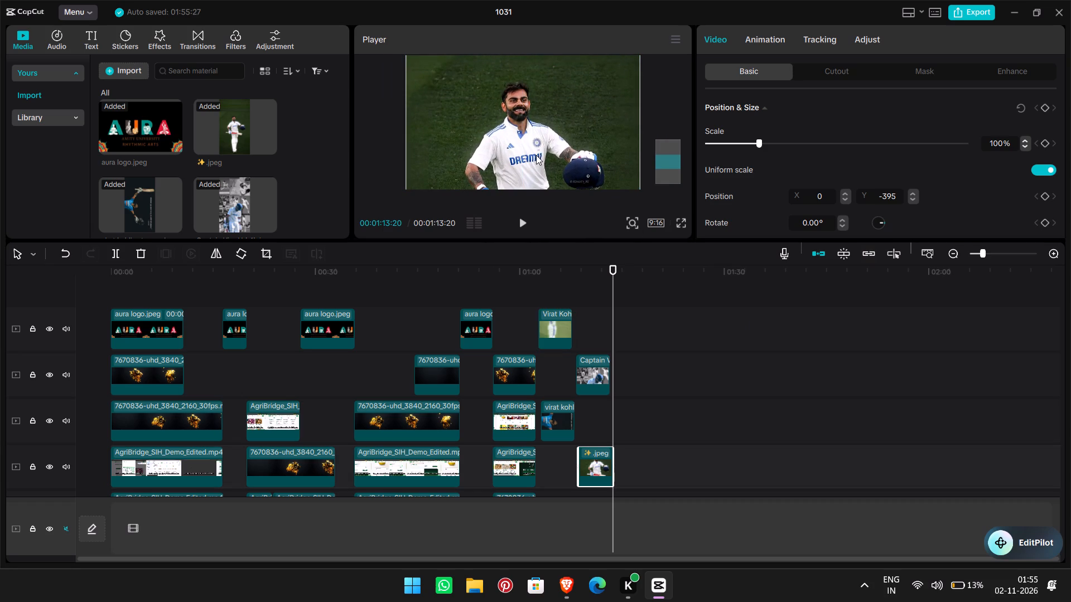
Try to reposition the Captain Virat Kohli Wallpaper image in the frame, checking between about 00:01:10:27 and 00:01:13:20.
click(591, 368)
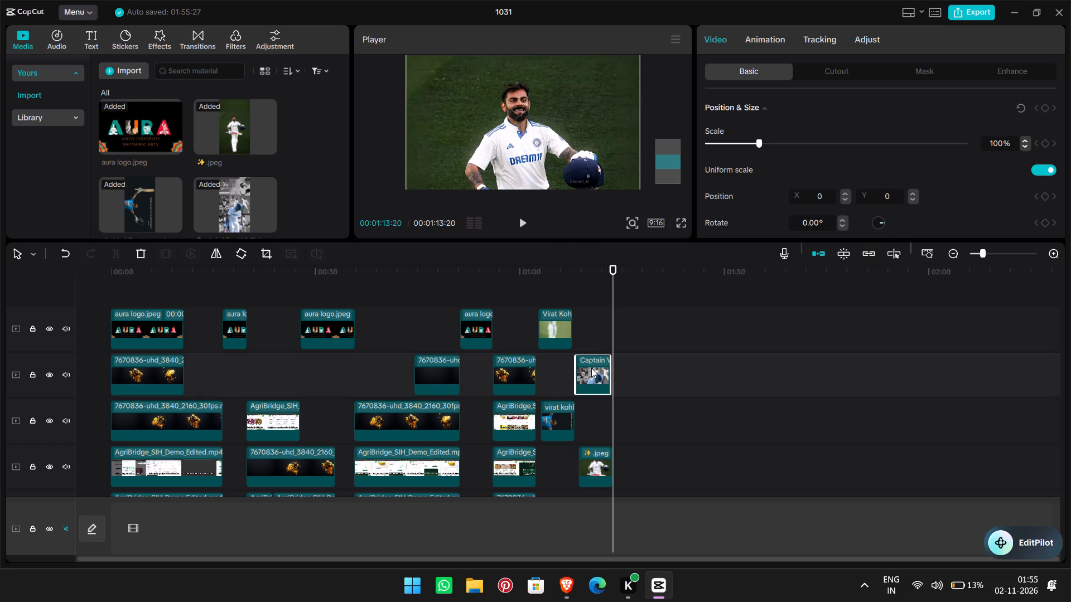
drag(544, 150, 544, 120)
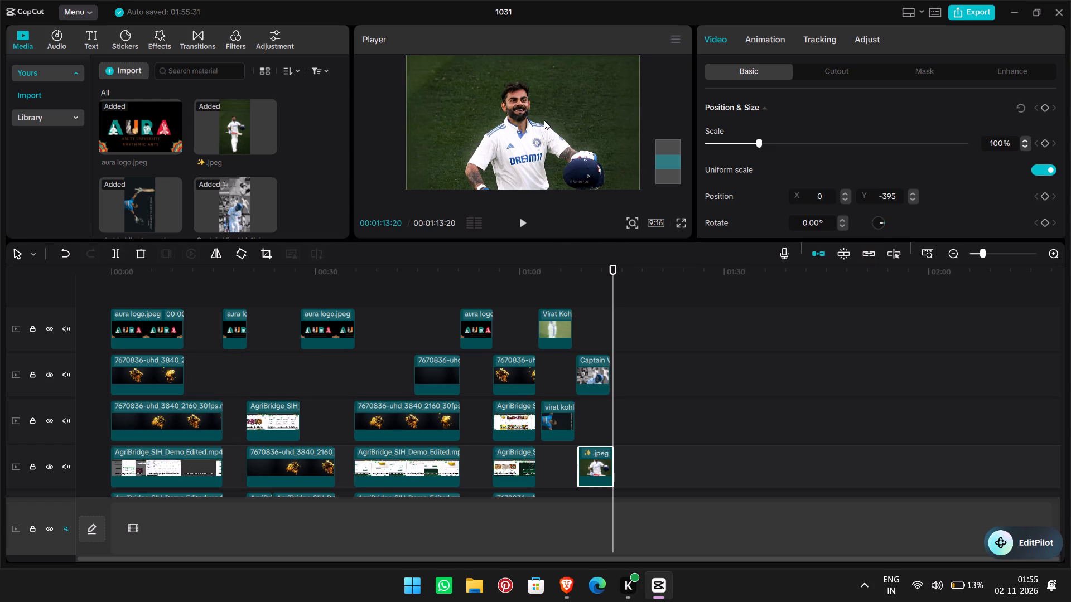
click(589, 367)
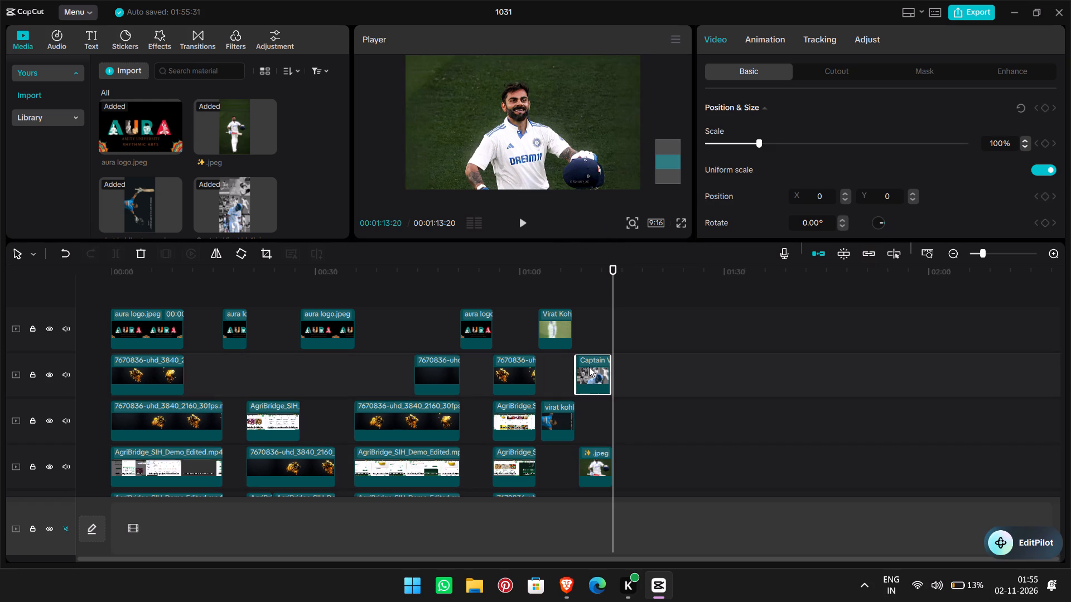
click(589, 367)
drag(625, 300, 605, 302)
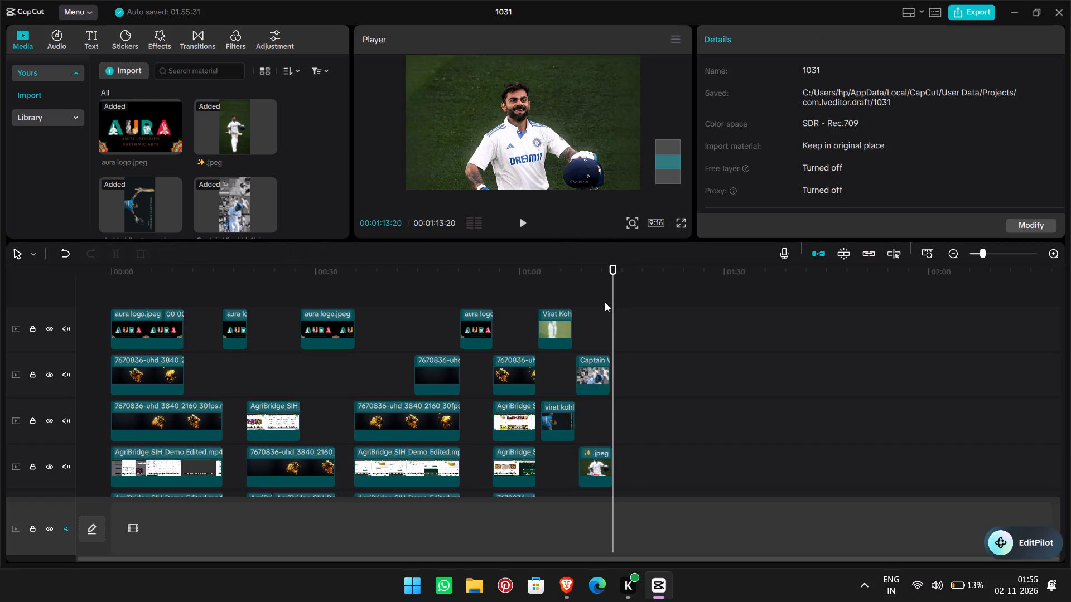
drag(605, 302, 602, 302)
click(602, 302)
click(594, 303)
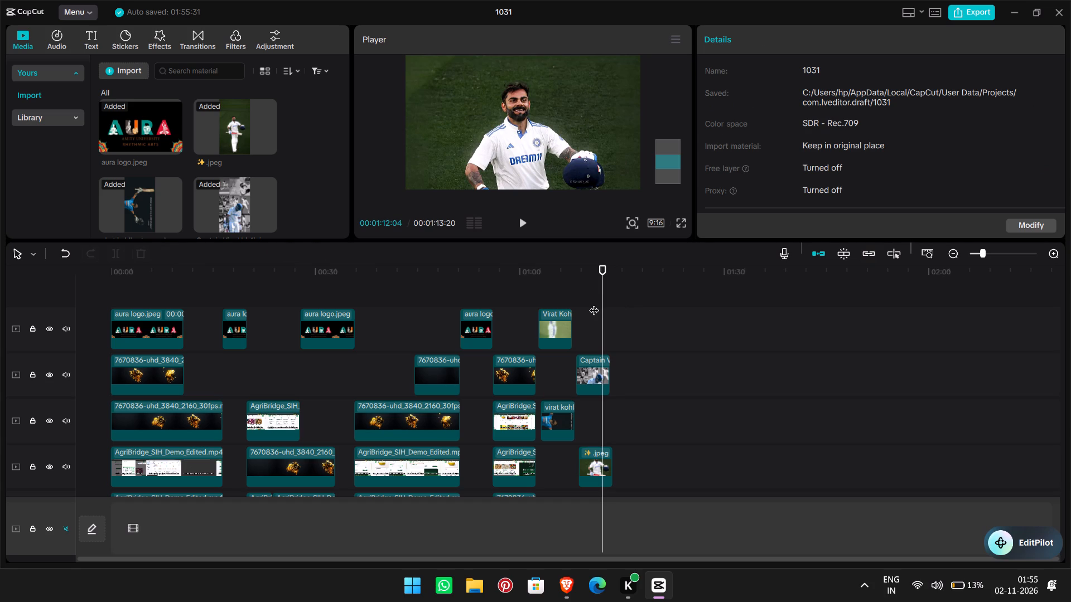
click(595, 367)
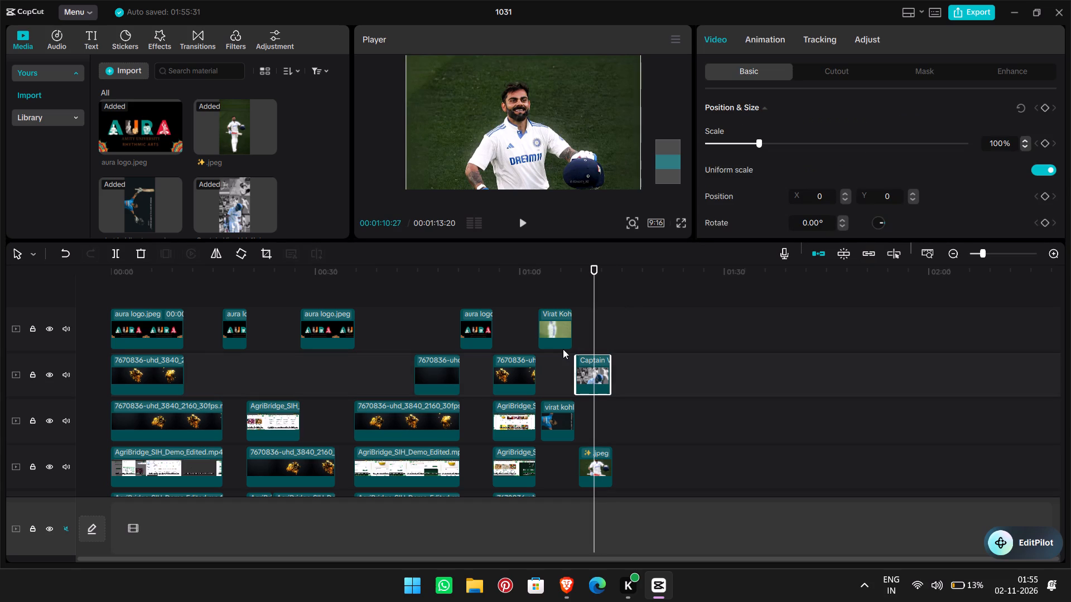
Shrink the Virat Kohli.jpeg image in the frame to about 30% scale at 00:01:05:10.
click(552, 335)
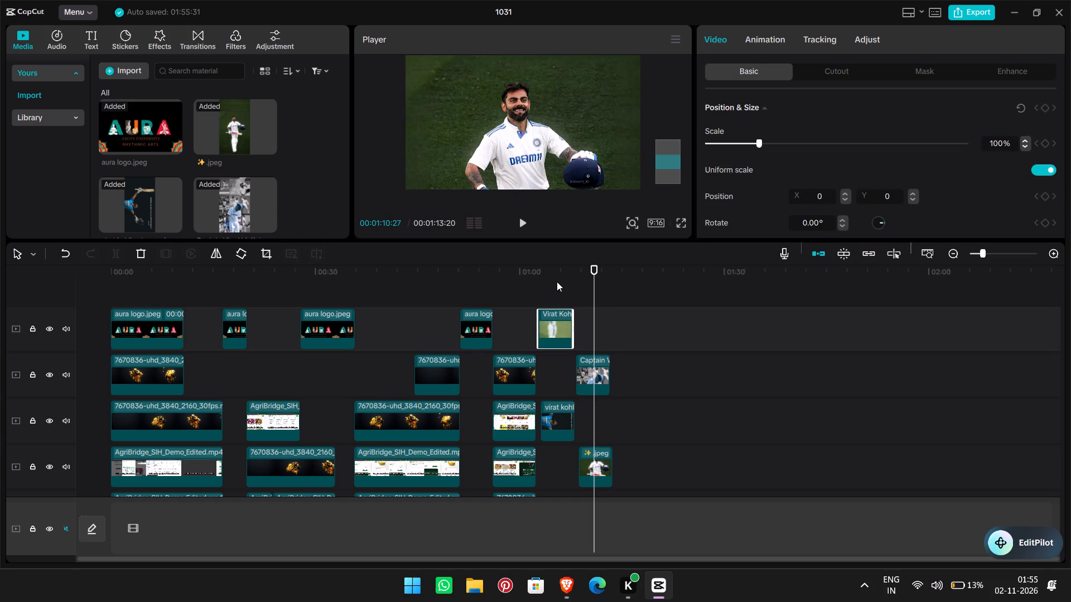
click(556, 281)
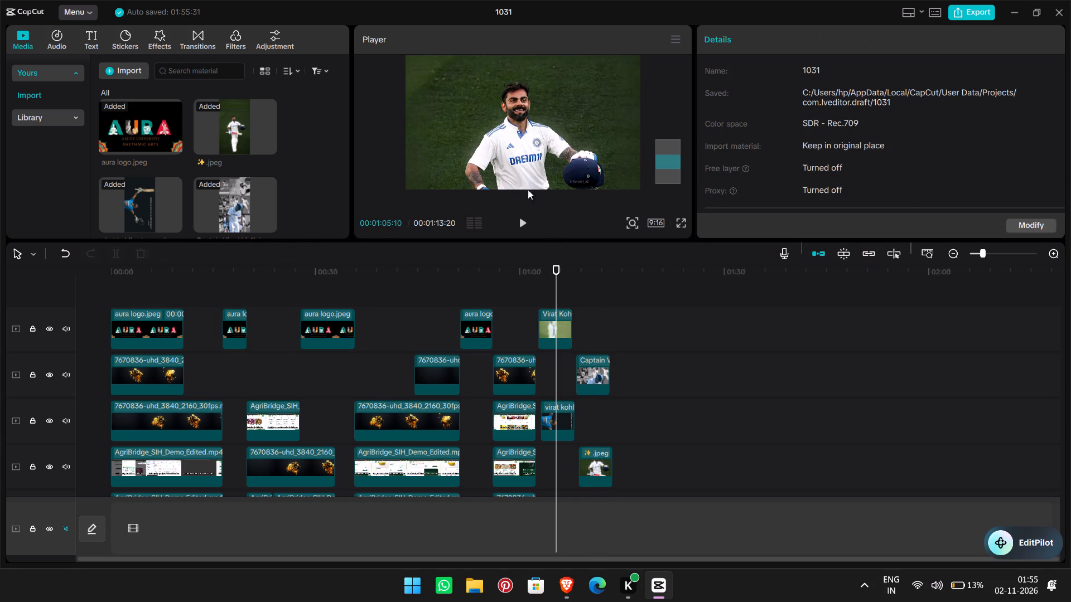
ctrl+scroll(483, 148, down, 13)
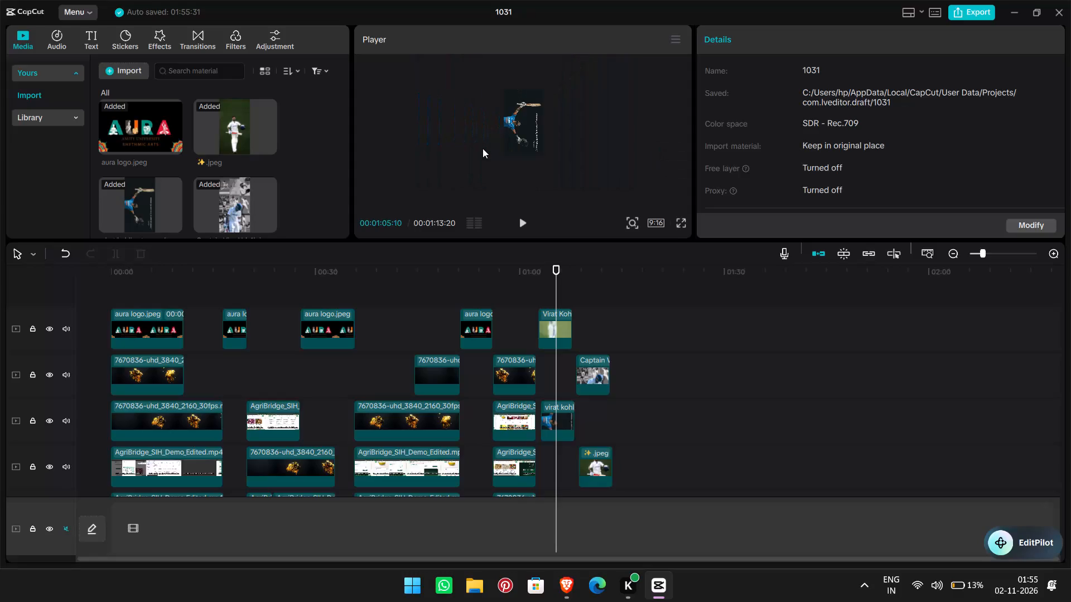
ctrl+scroll(483, 148, up, 6)
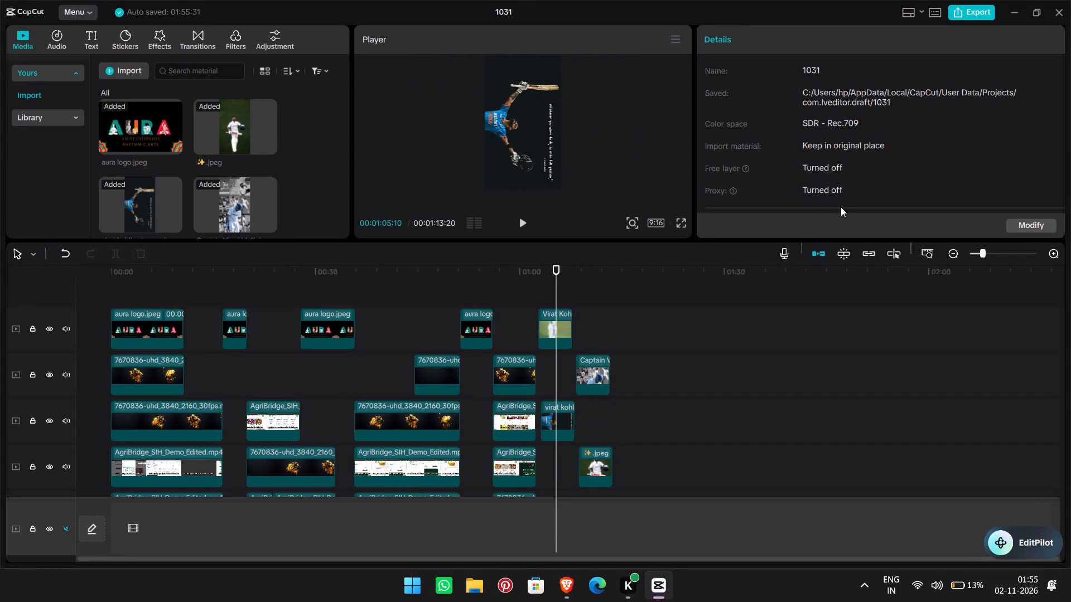
click(564, 336)
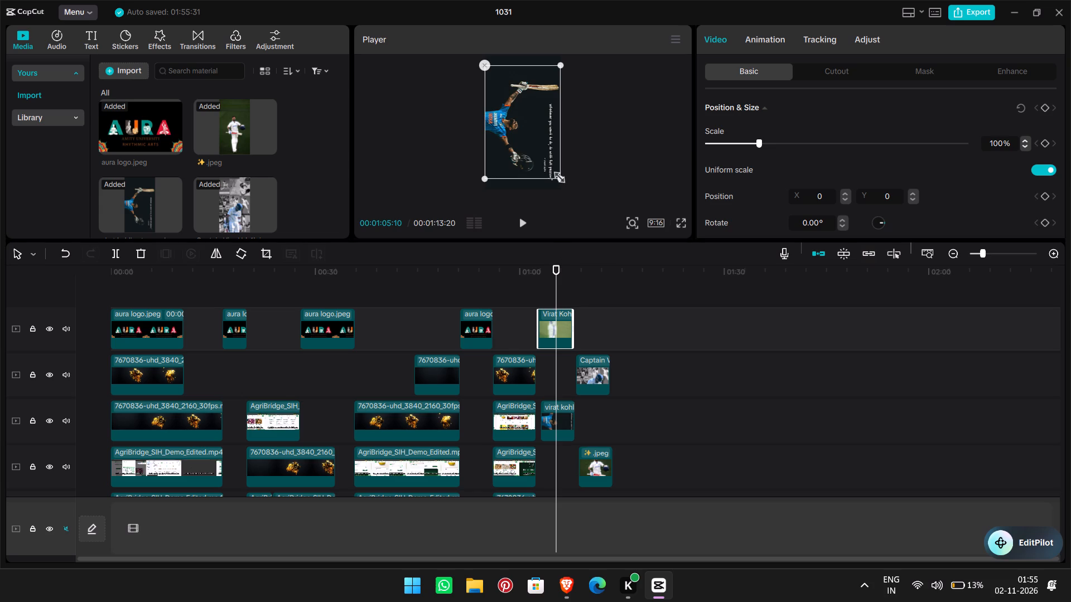
drag(556, 175, 524, 116)
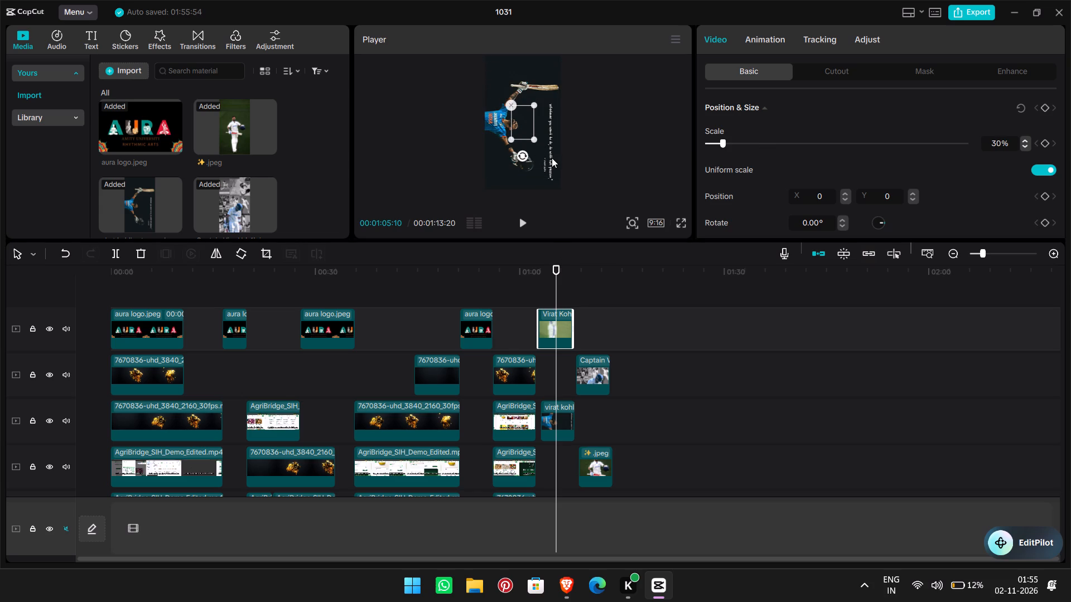
Enlarge the Virat Kohli.jpeg image in the frame to about 99% scale at 00:01:05:10.
drag(532, 137, 551, 171)
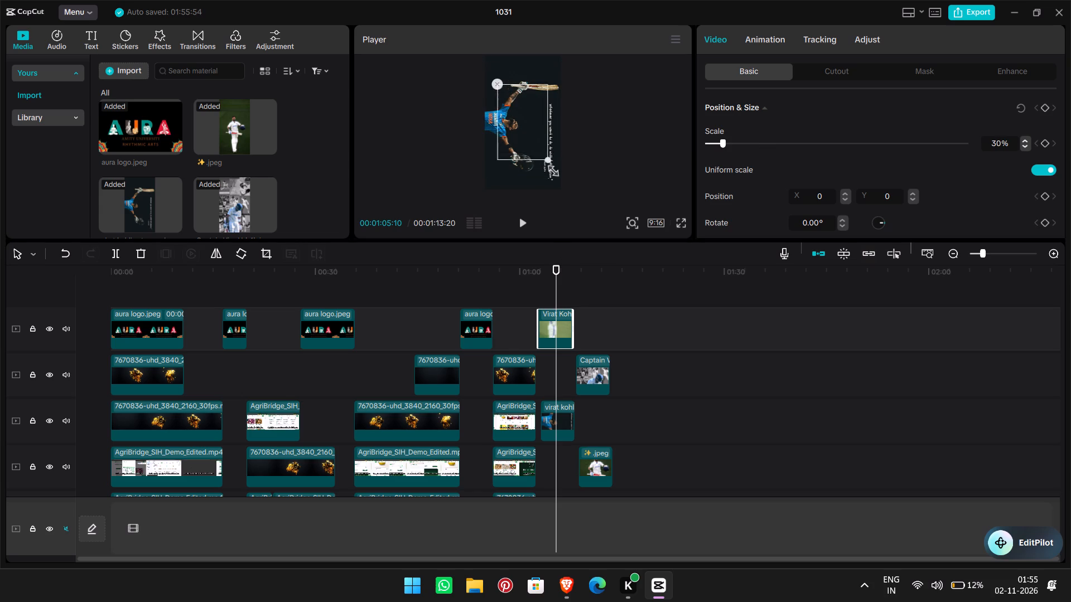
drag(551, 171, 559, 193)
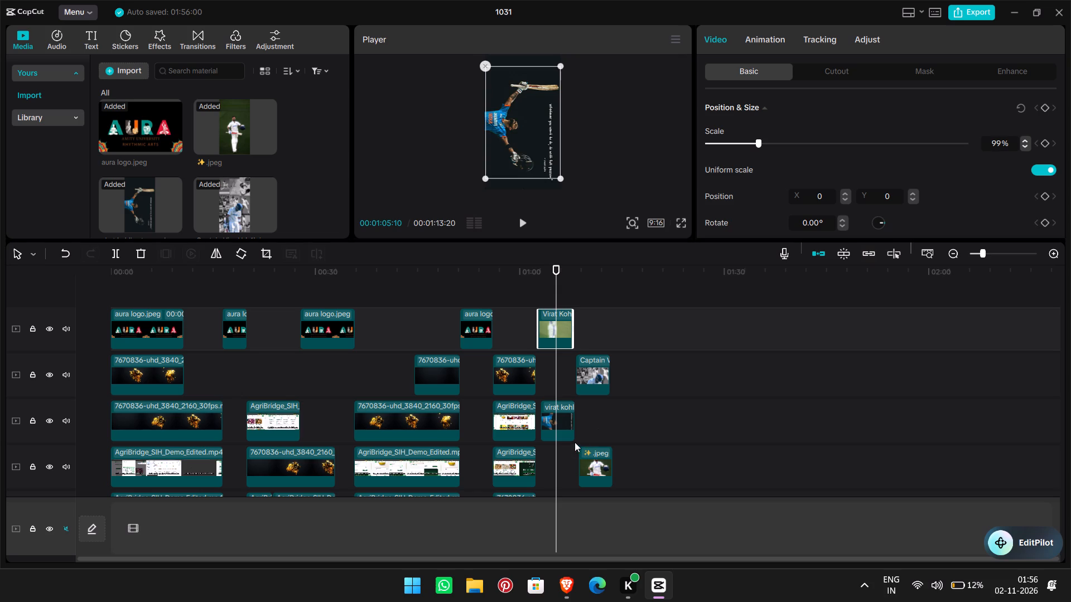
Shrink the blue-jersey virat kohli image to about 45% scale and place it at about X 591, Y 0 in the frame.
click(567, 428)
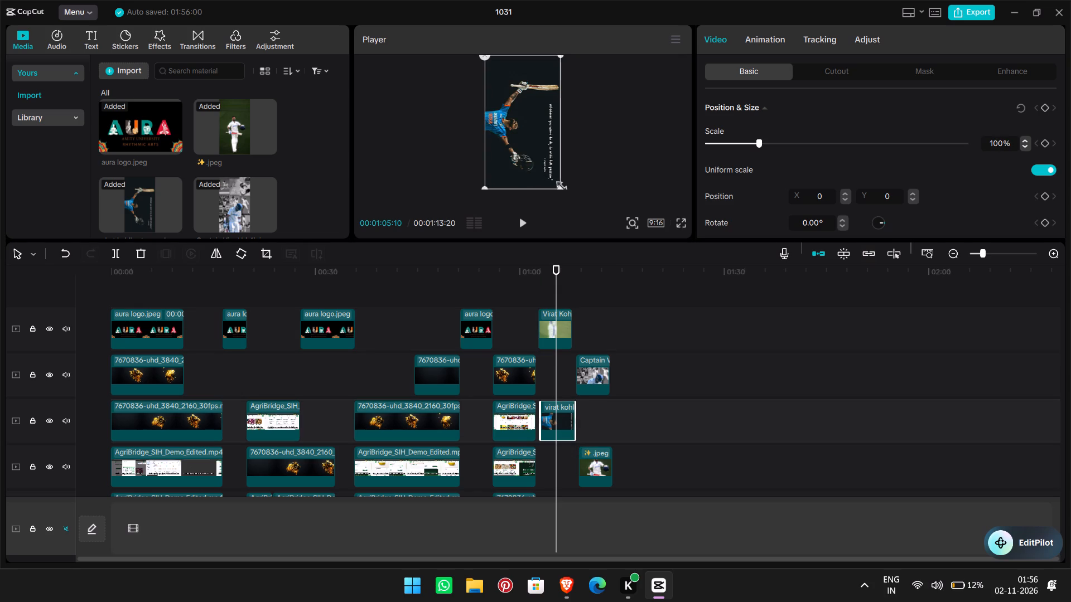
drag(559, 186, 514, 140)
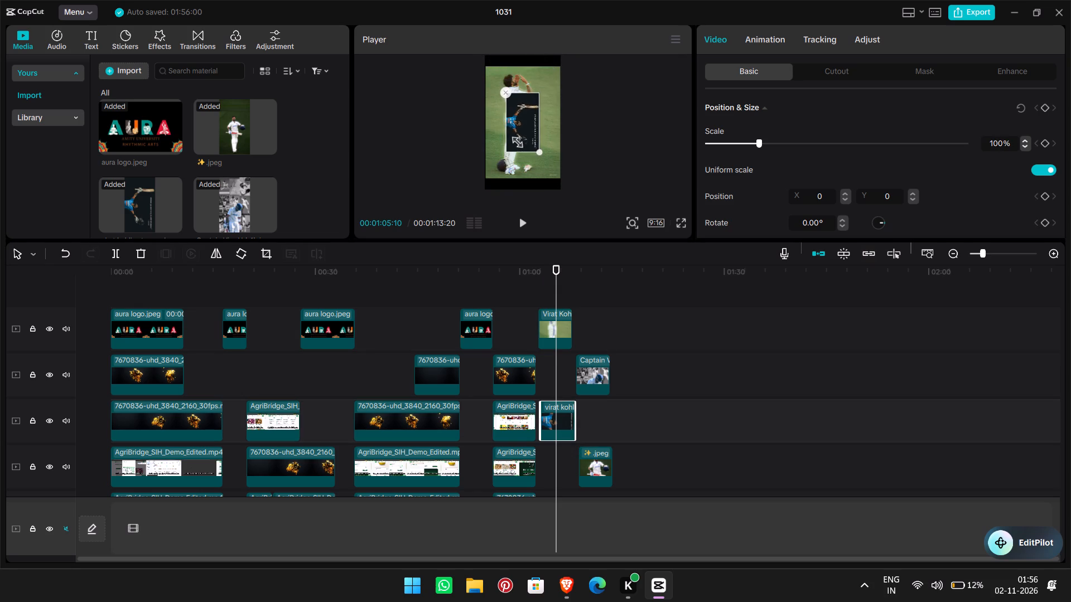
drag(514, 140, 517, 140)
drag(520, 118, 539, 117)
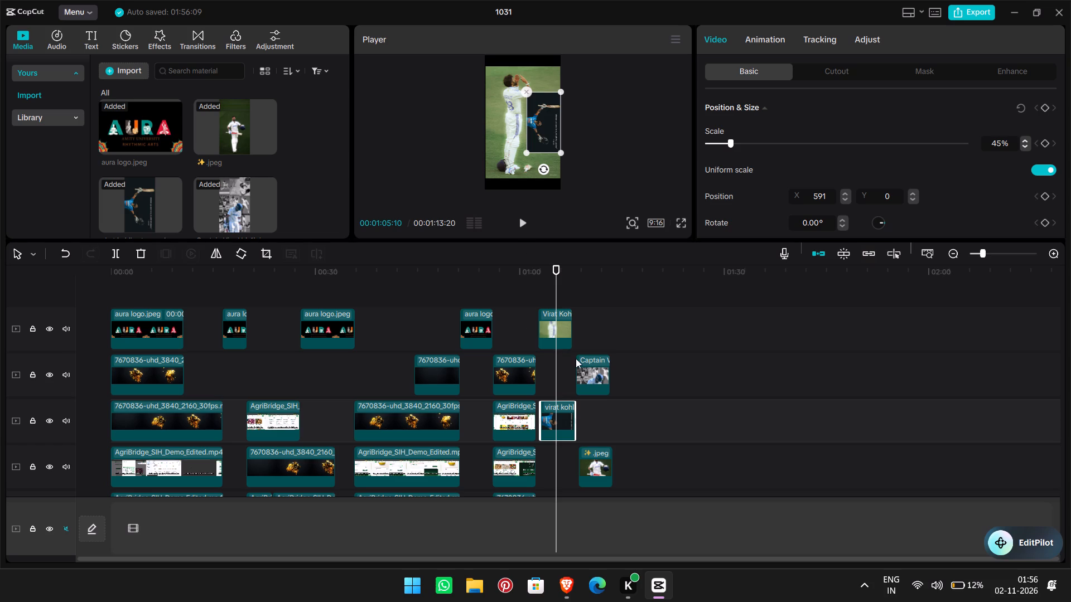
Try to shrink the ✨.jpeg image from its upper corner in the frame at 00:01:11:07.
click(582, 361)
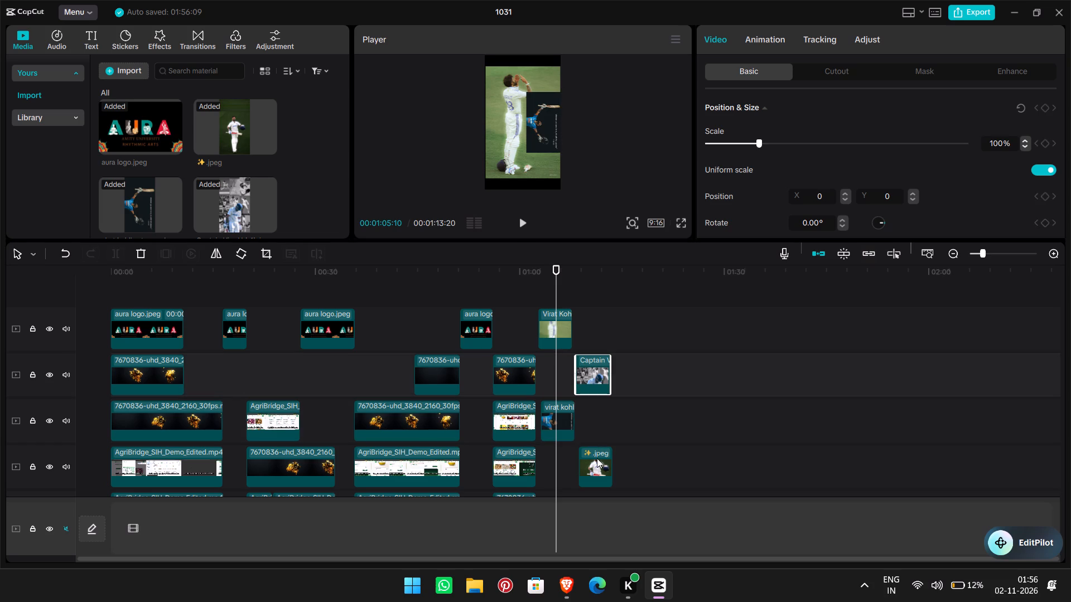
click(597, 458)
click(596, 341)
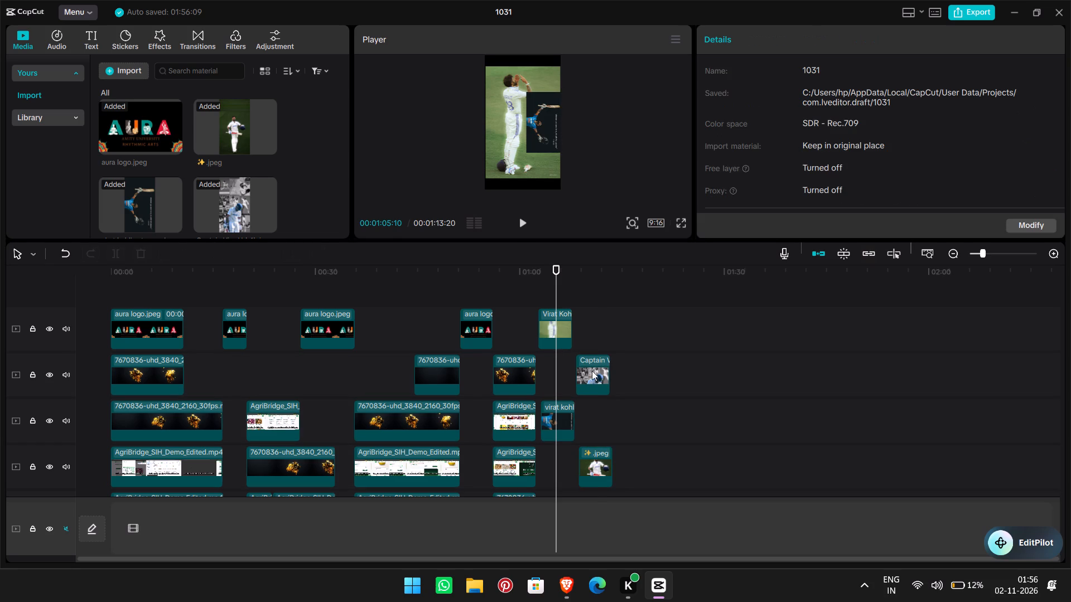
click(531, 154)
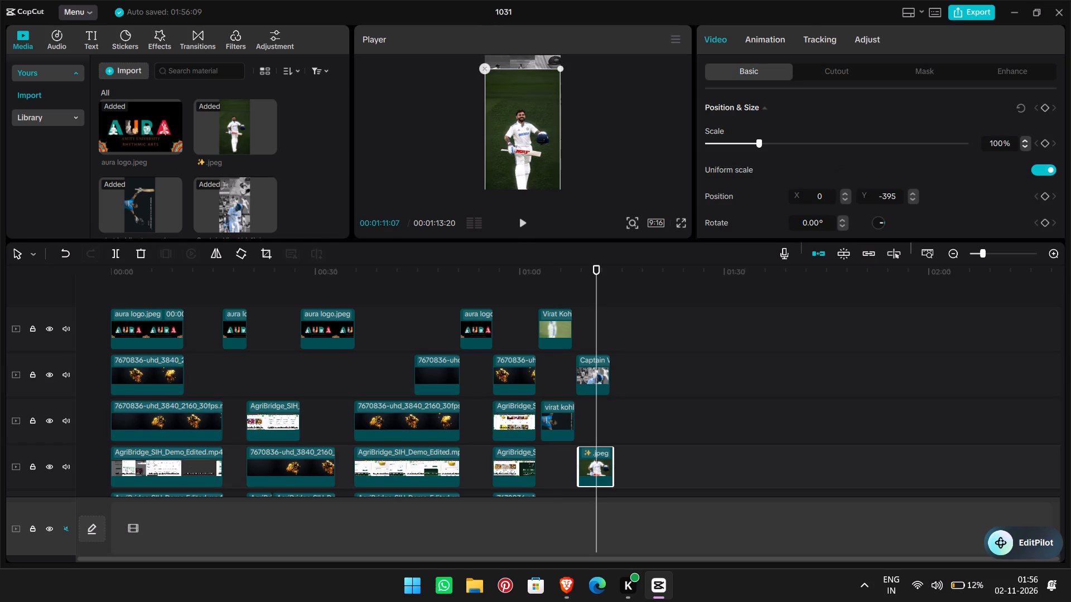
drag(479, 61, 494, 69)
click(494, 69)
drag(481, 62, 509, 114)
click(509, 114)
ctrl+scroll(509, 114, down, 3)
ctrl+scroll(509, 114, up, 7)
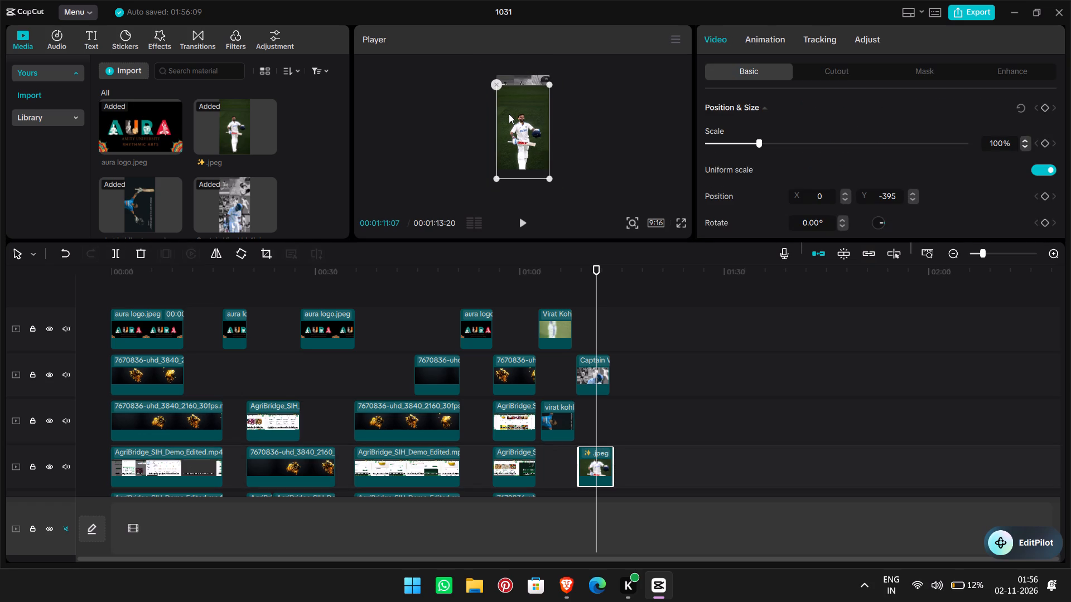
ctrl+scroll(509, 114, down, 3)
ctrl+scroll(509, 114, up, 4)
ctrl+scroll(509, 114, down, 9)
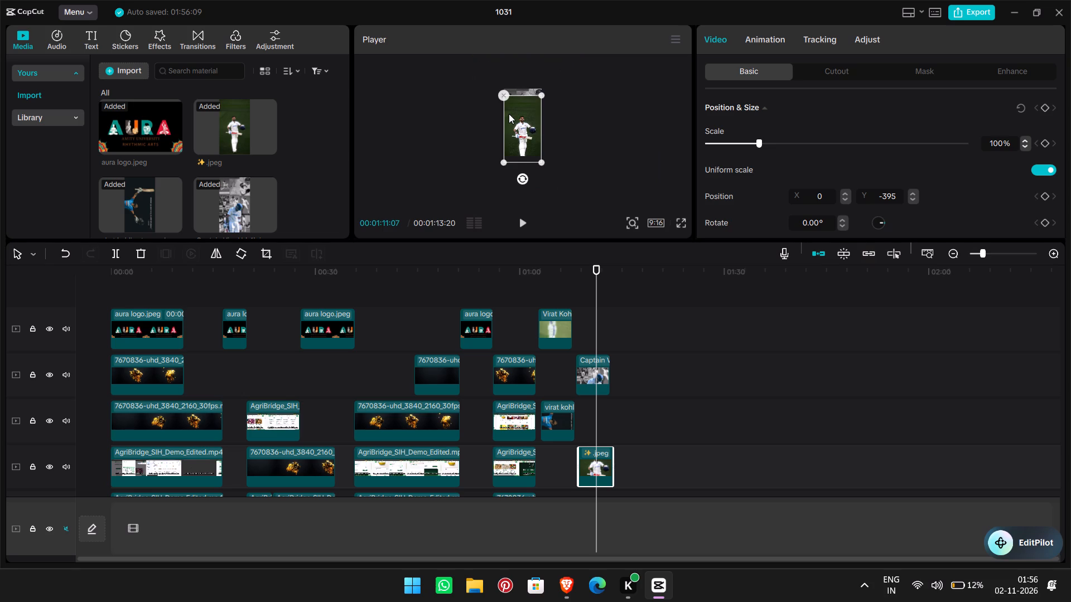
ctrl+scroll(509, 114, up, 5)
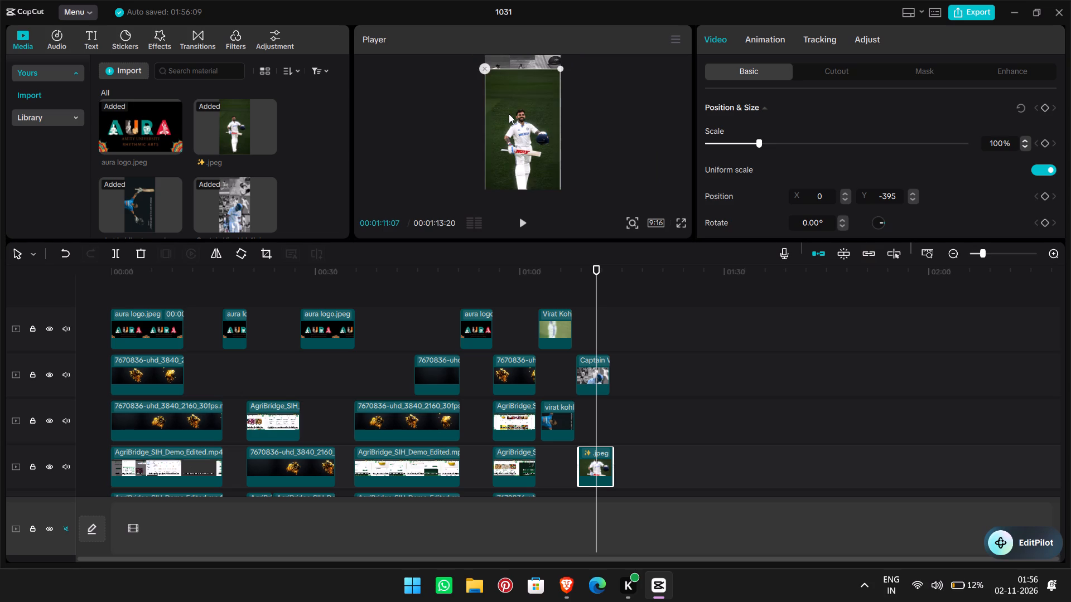
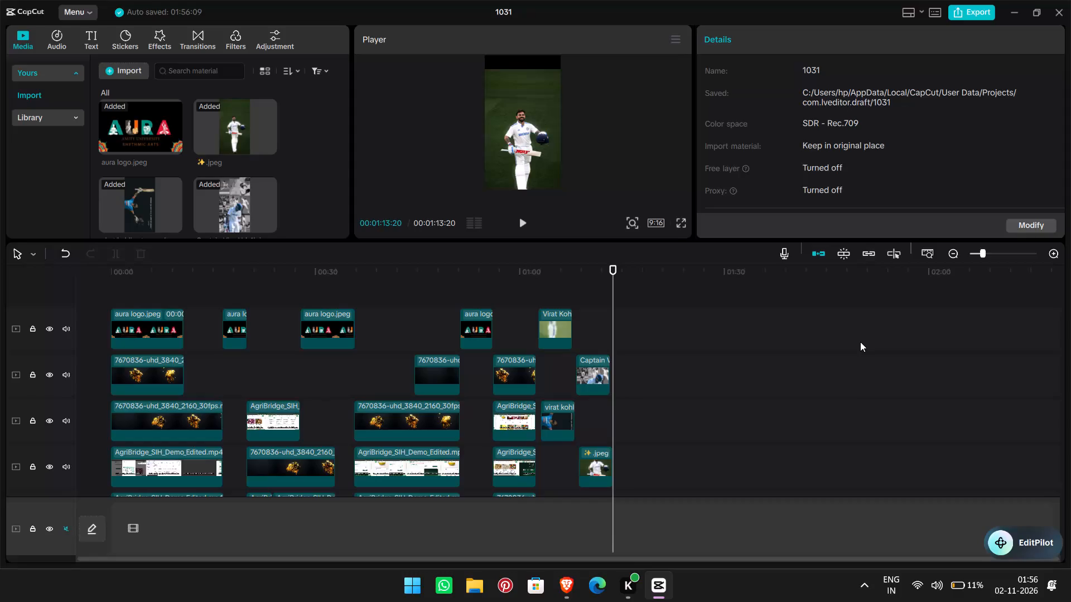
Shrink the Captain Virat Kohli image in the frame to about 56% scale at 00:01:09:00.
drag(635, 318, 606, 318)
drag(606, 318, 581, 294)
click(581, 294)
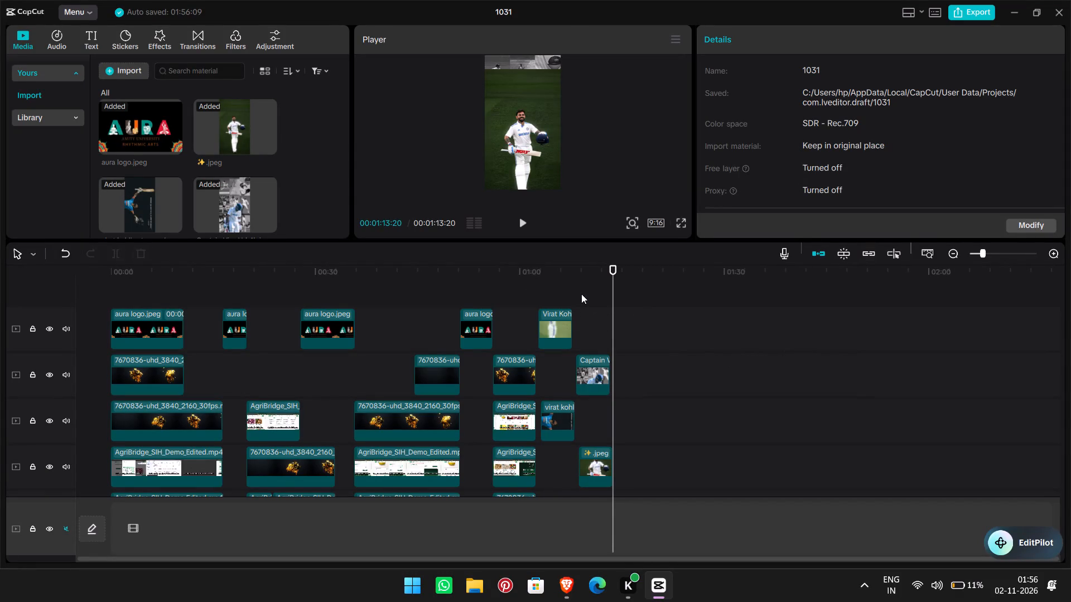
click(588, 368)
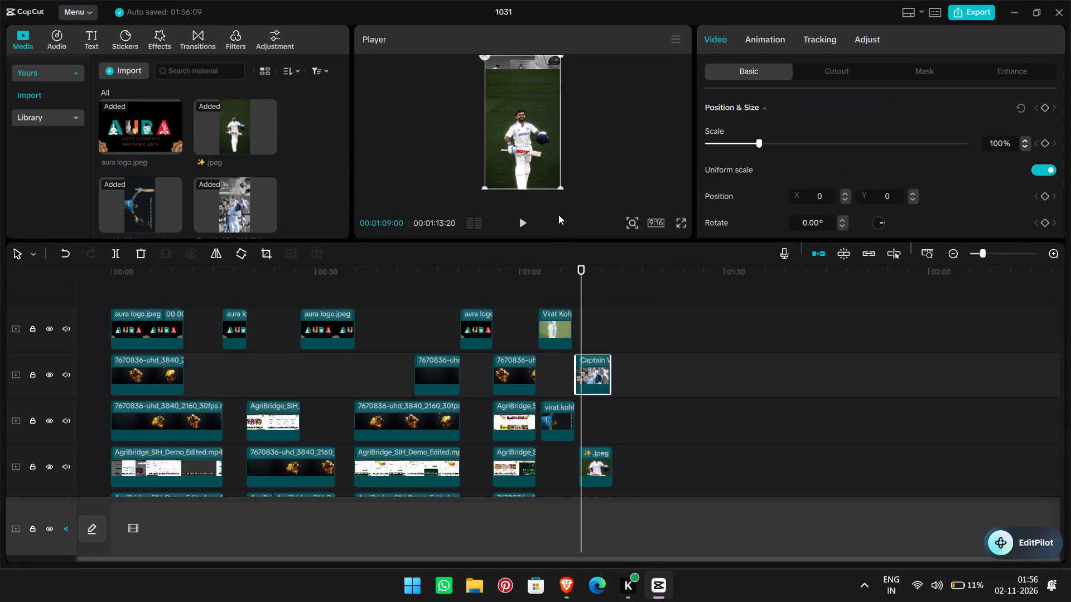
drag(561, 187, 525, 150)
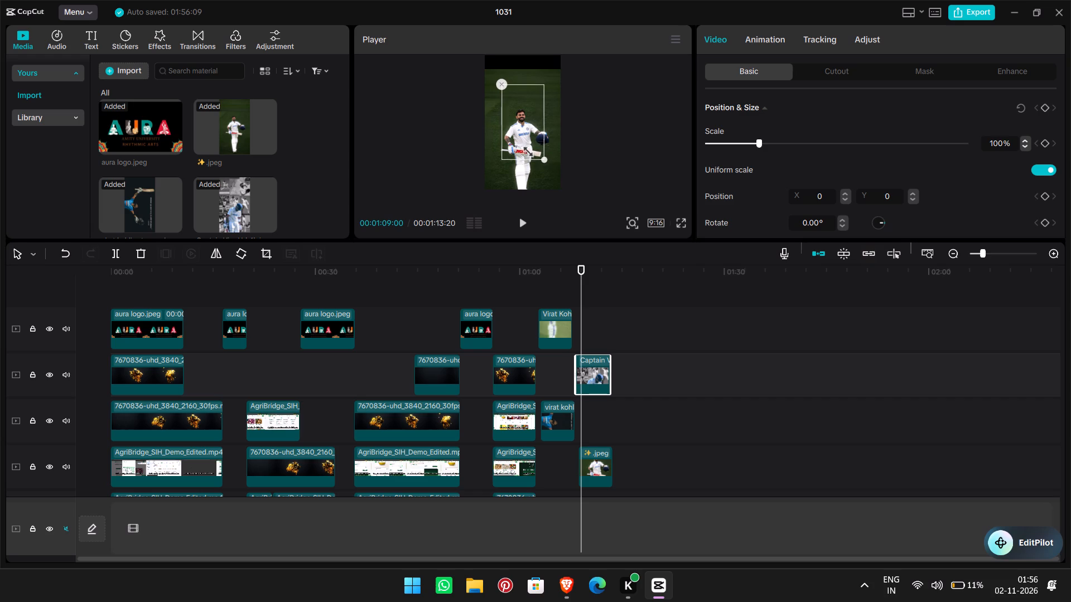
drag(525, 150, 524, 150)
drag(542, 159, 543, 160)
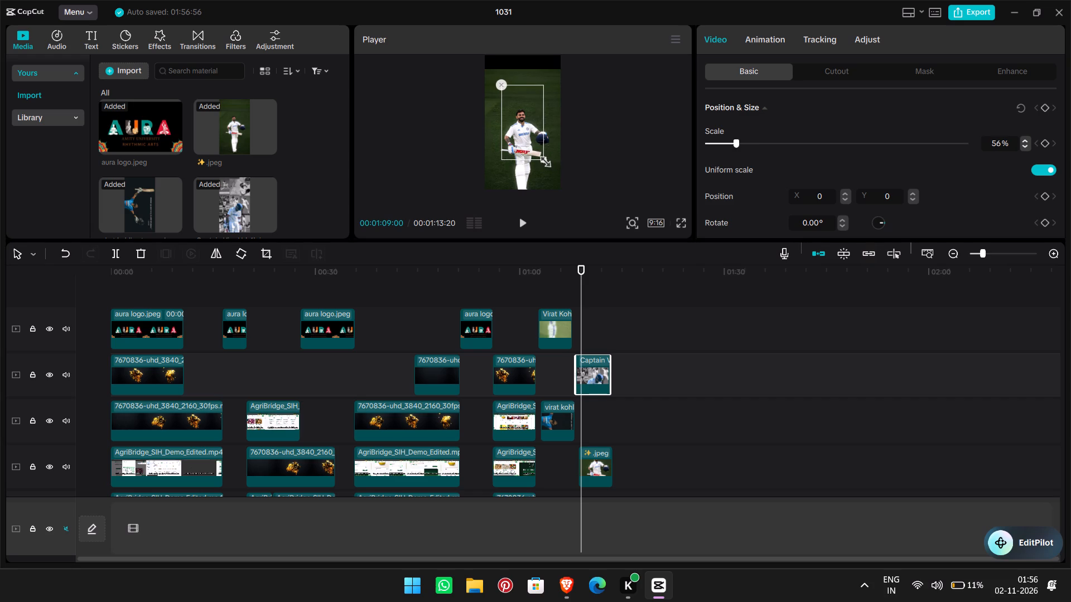
Enlarge the Captain Virat Kohli image in the frame to about 99% scale.
drag(543, 160, 565, 193)
Shrink the ✨.jpeg image to about 36% scale and place it at about X 0, Y 1224 in the frame.
click(591, 473)
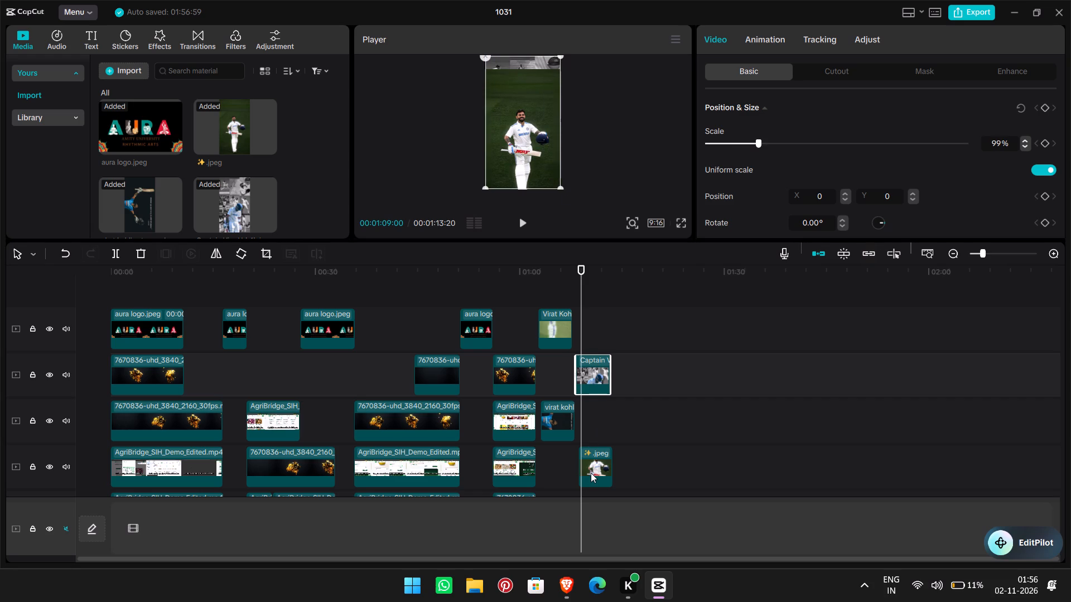
ctrl+scroll(503, 98, down, 2)
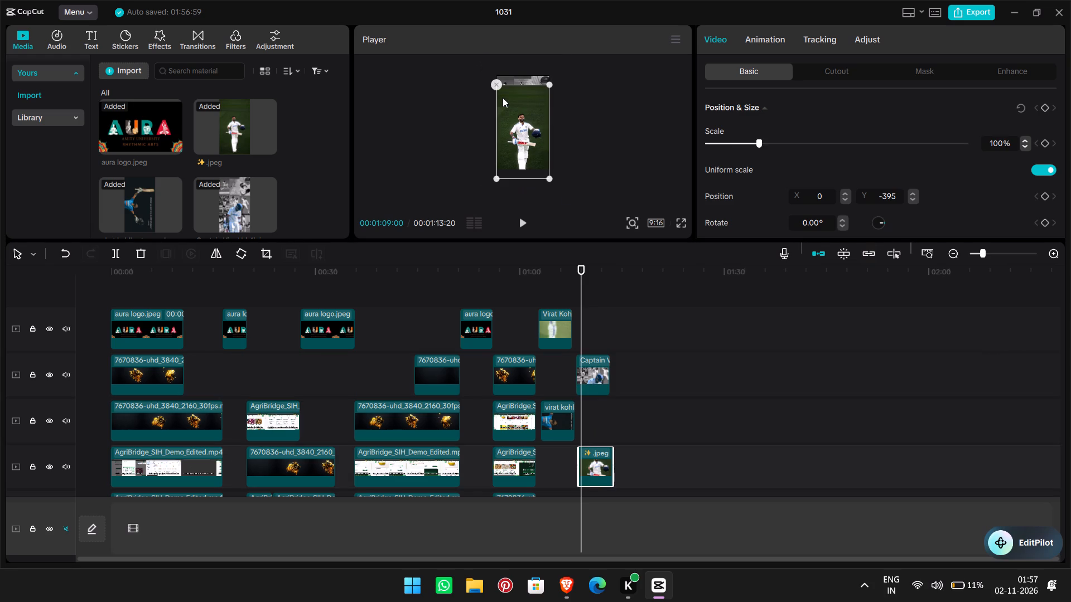
ctrl+scroll(503, 98, down, 1)
ctrl+scroll(503, 98, up, 3)
drag(544, 174, 514, 123)
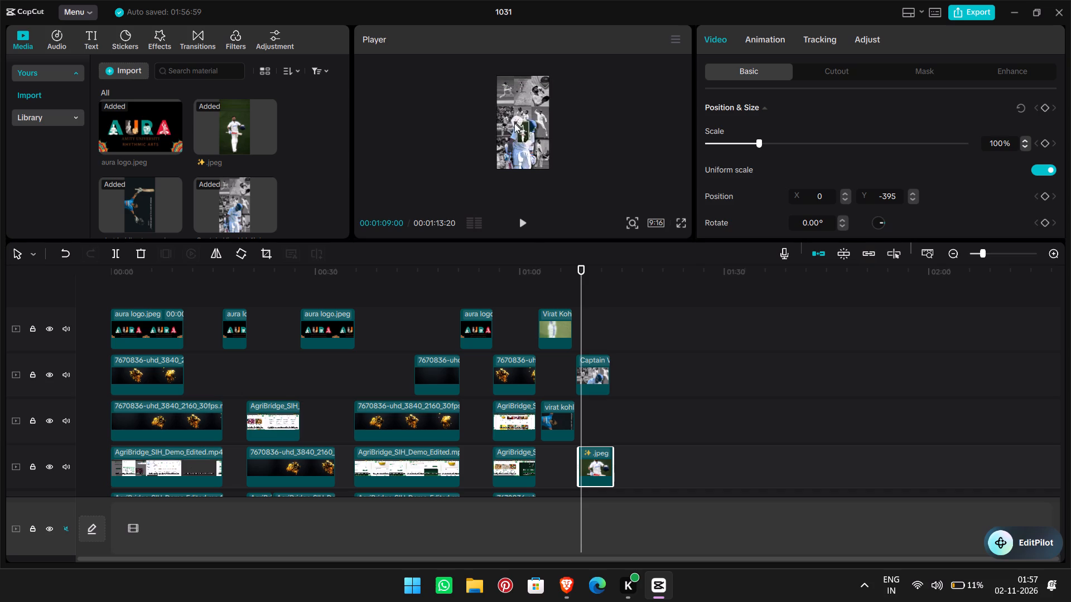
drag(514, 123, 522, 131)
drag(522, 131, 515, 101)
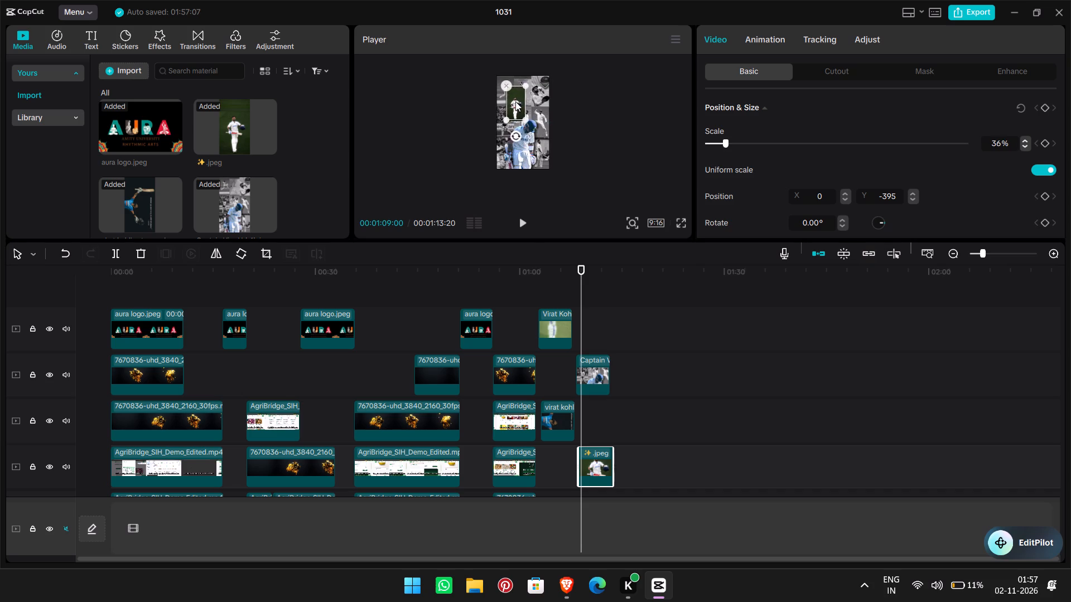
drag(515, 101, 522, 93)
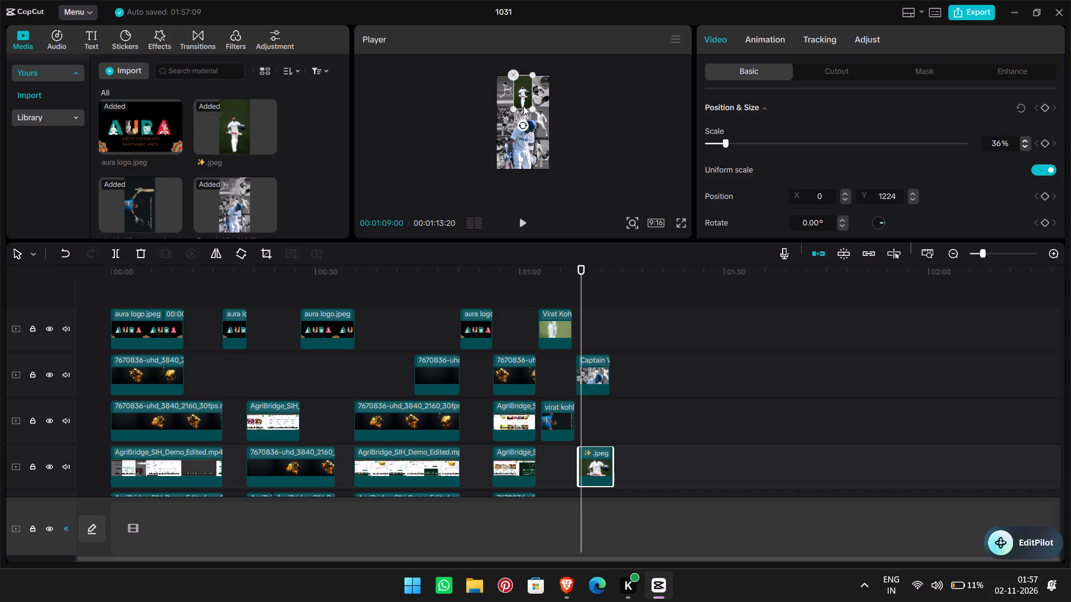
ctrl+scroll(523, 106, up, 6)
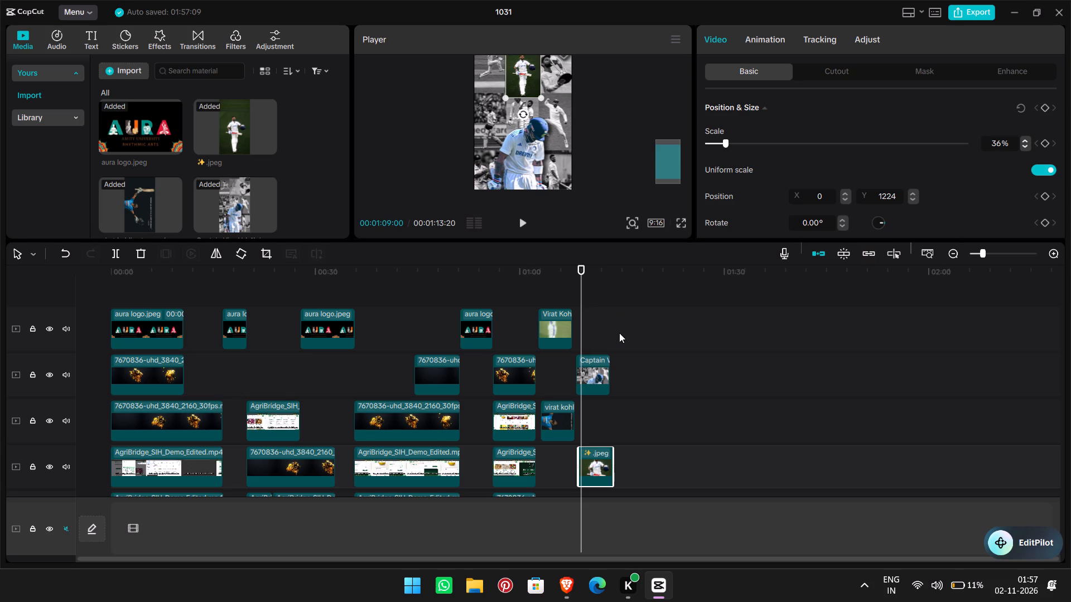
Review the layered tracks and preview the earlier clips from the project end back to 00:00:56:05.
scroll(635, 425, down, 1)
scroll(635, 425, up, 1)
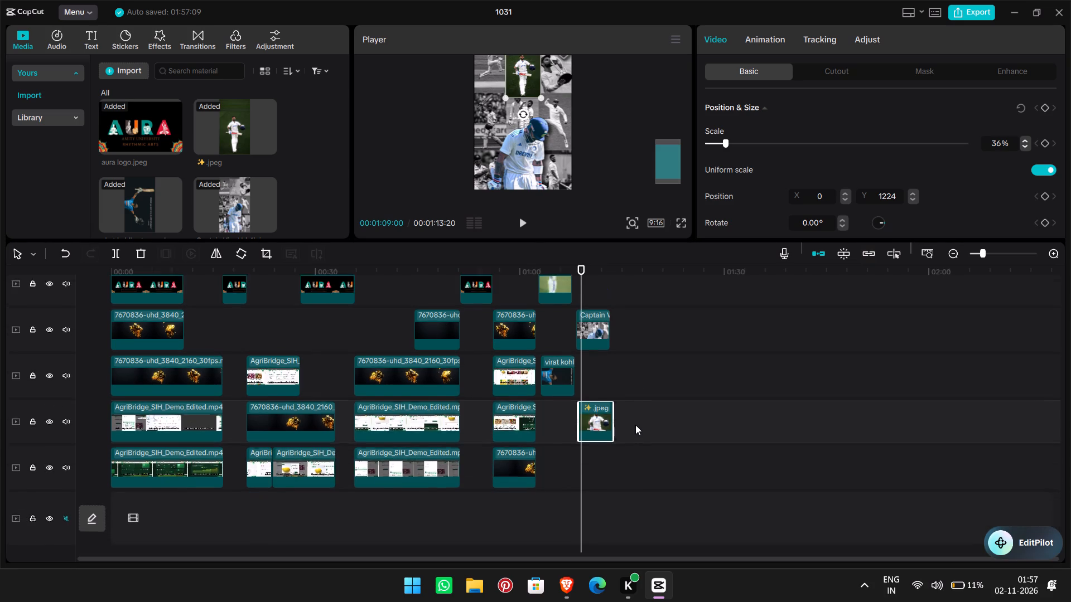
scroll(635, 425, up, 2)
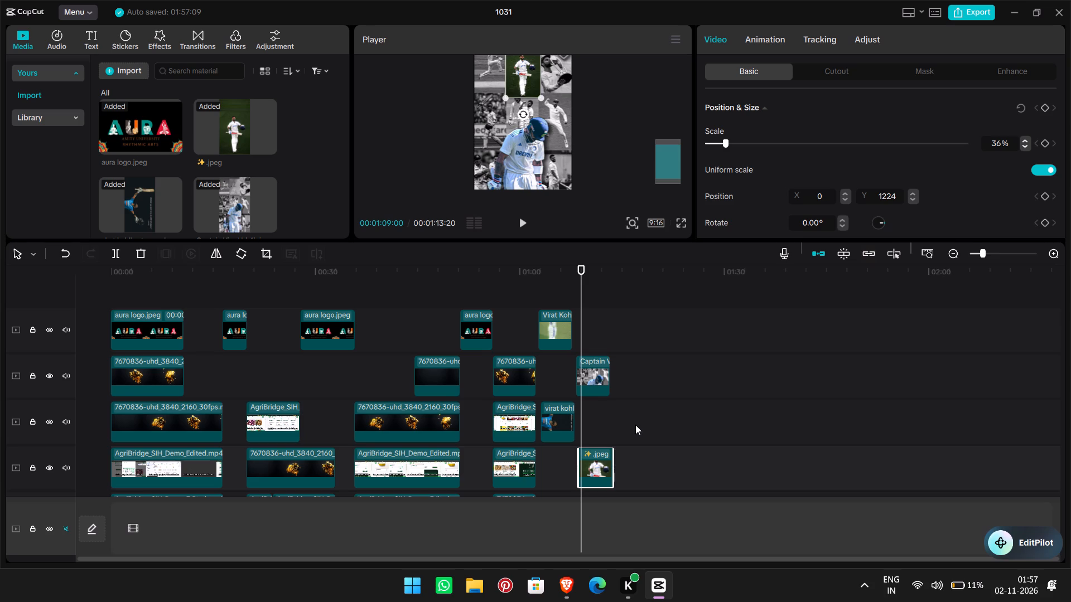
click(659, 365)
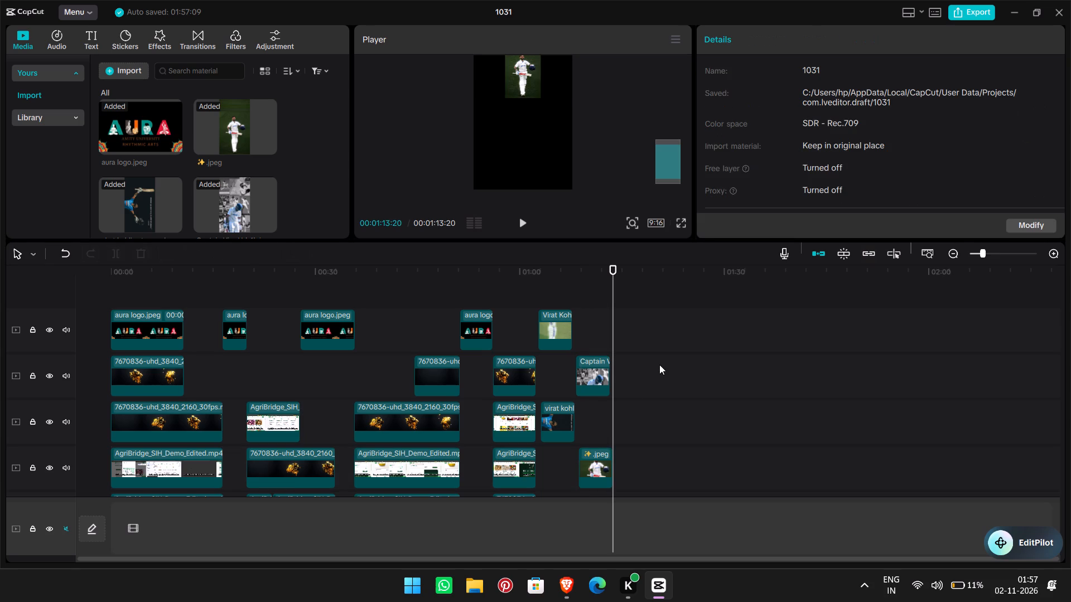
drag(612, 279, 525, 271)
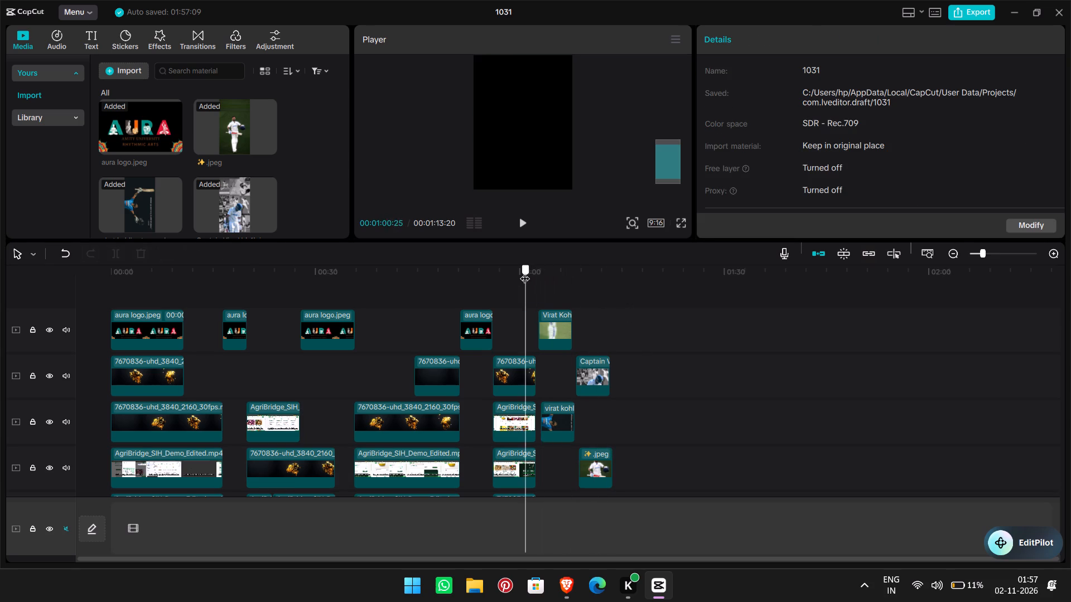
drag(525, 271, 497, 277)
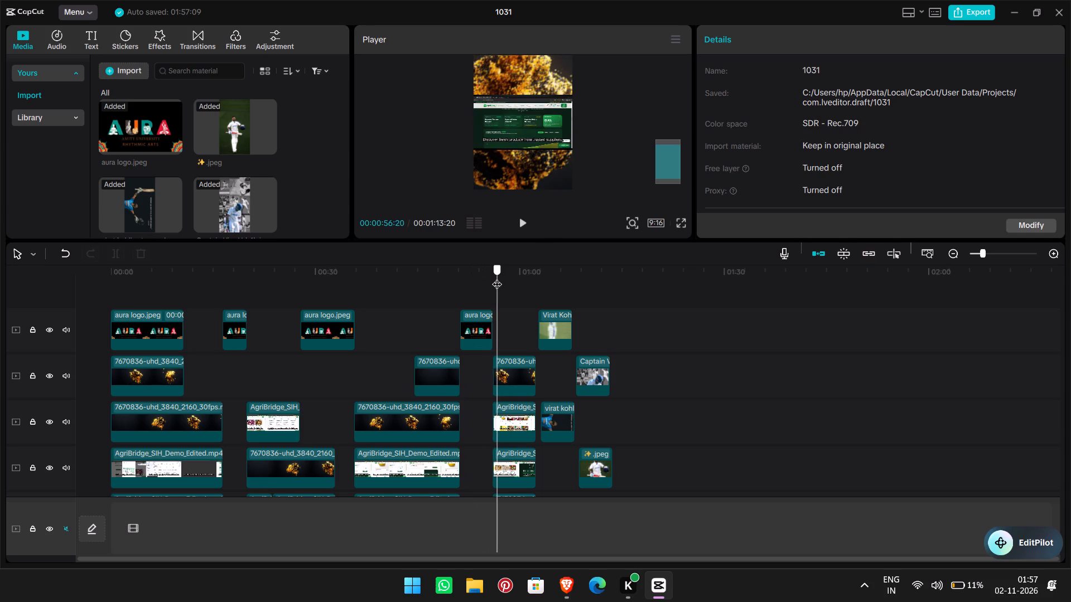
drag(497, 277, 494, 276)
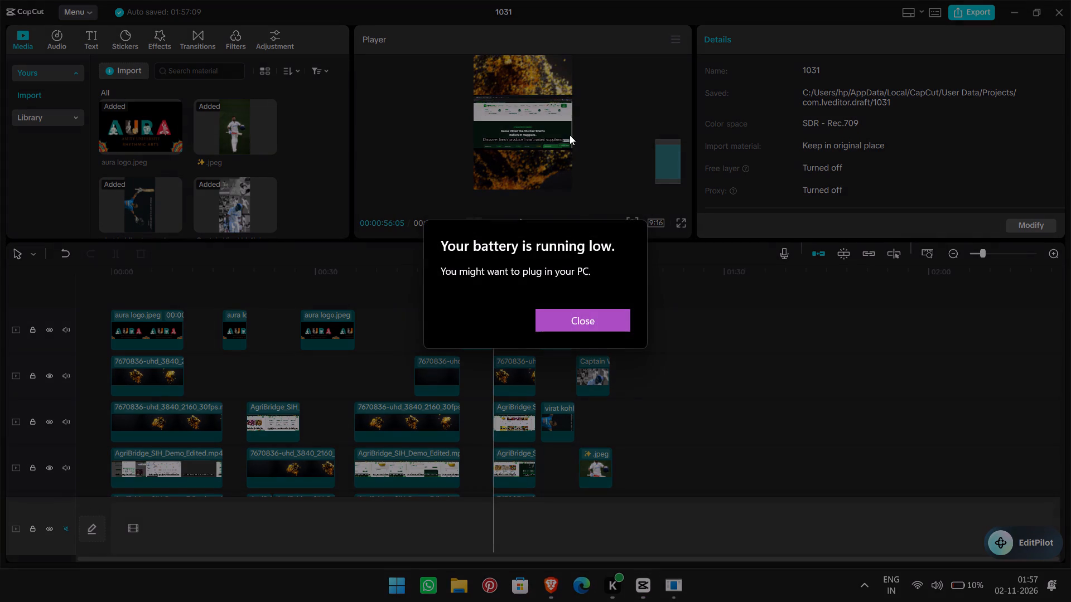
Dismiss the low-battery notice.
click(599, 327)
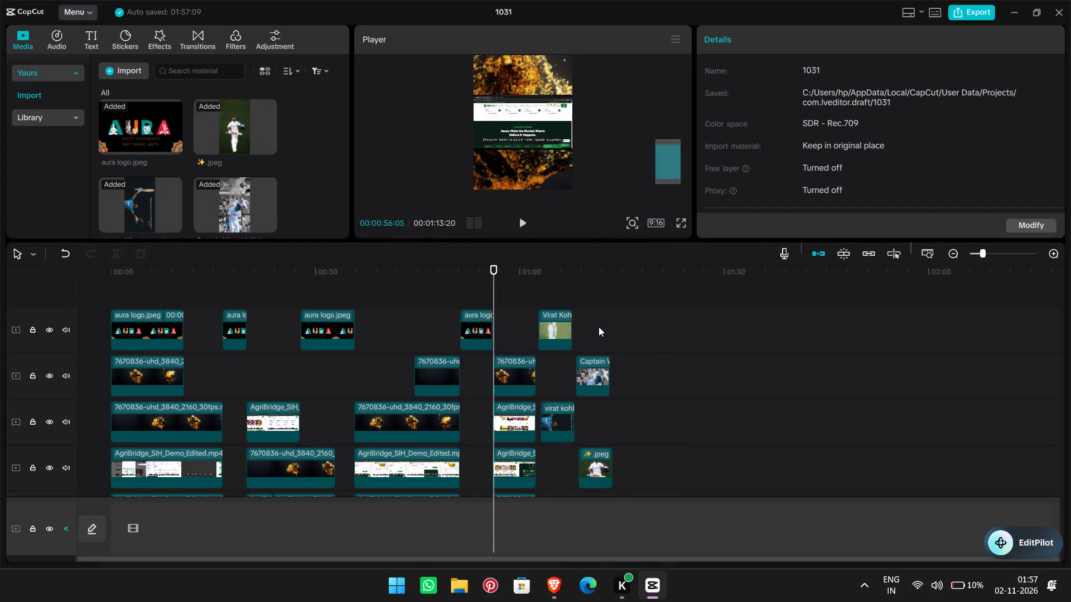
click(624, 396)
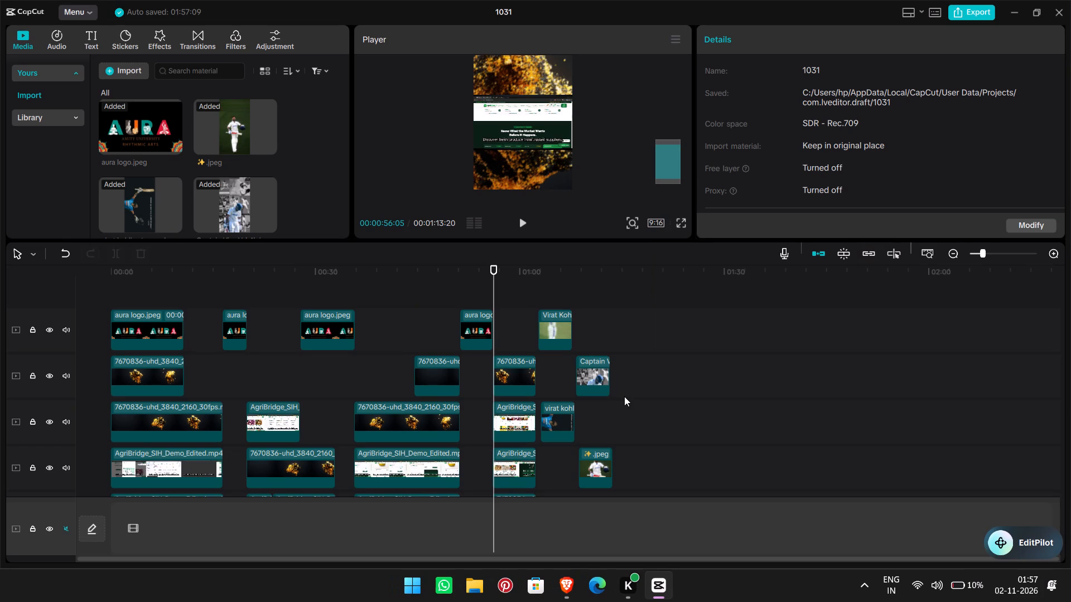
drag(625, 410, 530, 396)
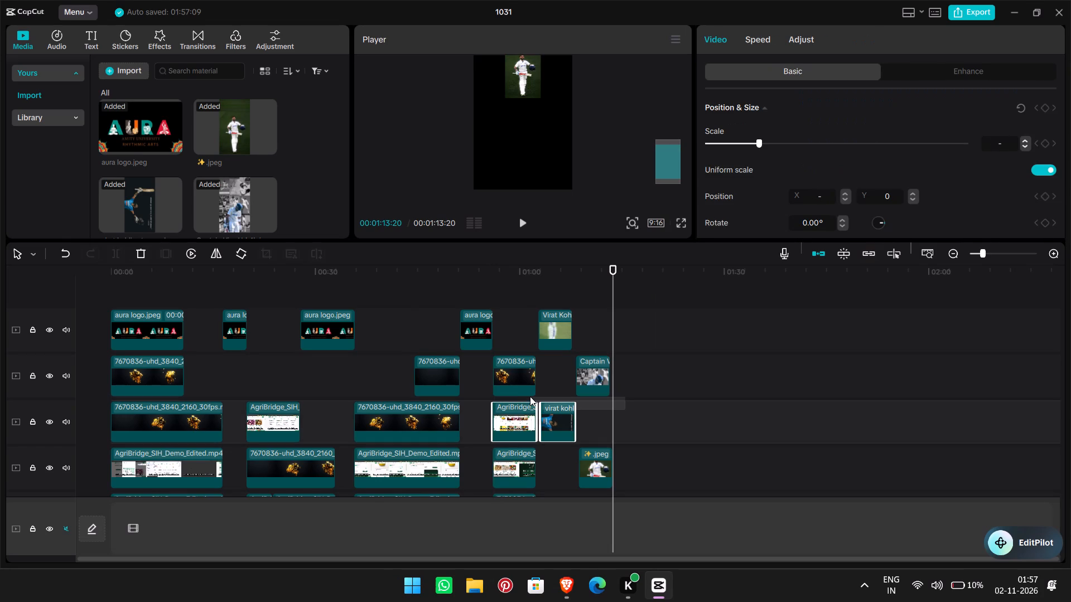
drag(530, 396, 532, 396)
Split the Captain Virat Kohli clip at 00:01:10:10.
drag(607, 399, 581, 360)
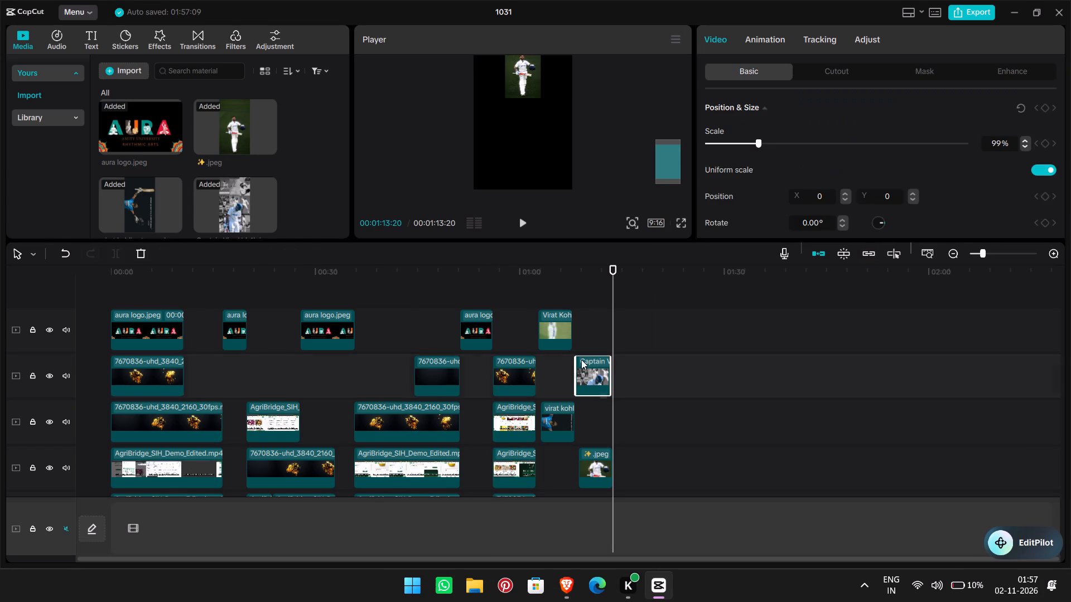
drag(581, 360, 590, 326)
click(590, 326)
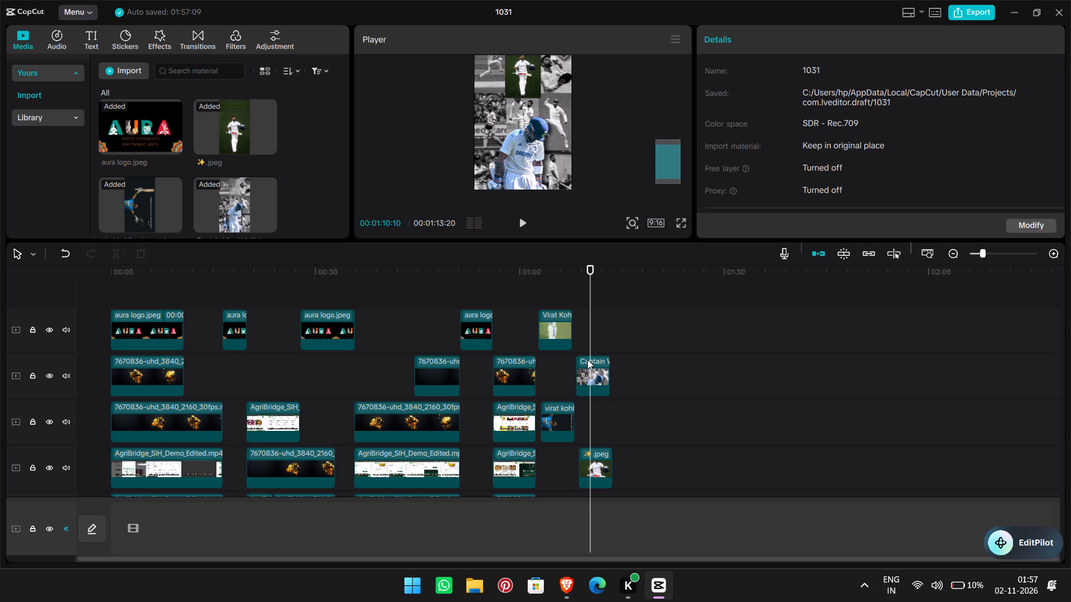
click(587, 360)
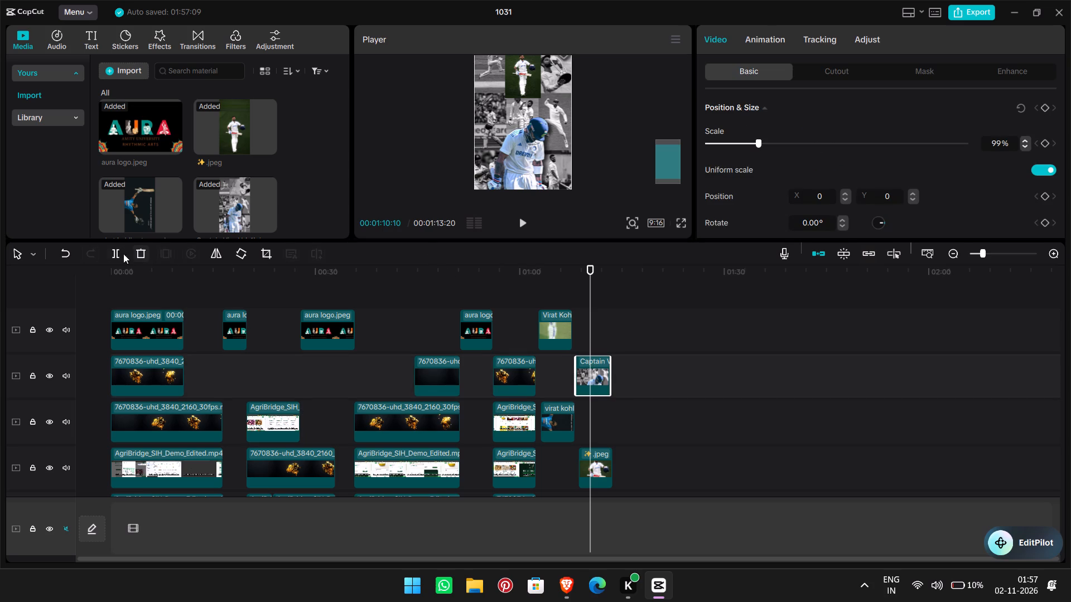
click(119, 254)
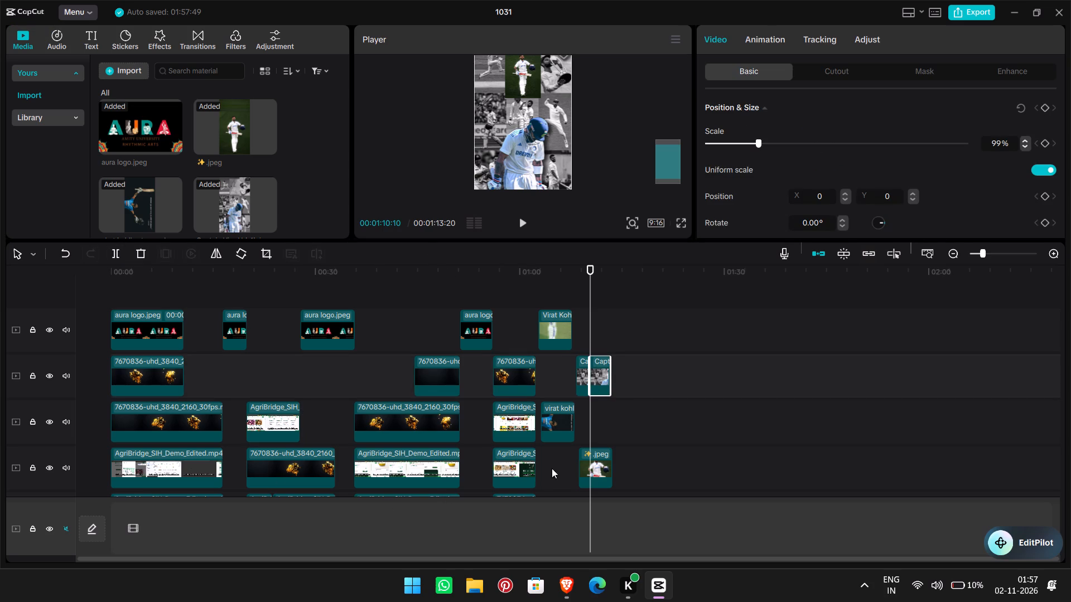
Split the ✨.jpeg clip at 00:01:10:10 and delete the portion after the cut.
click(585, 477)
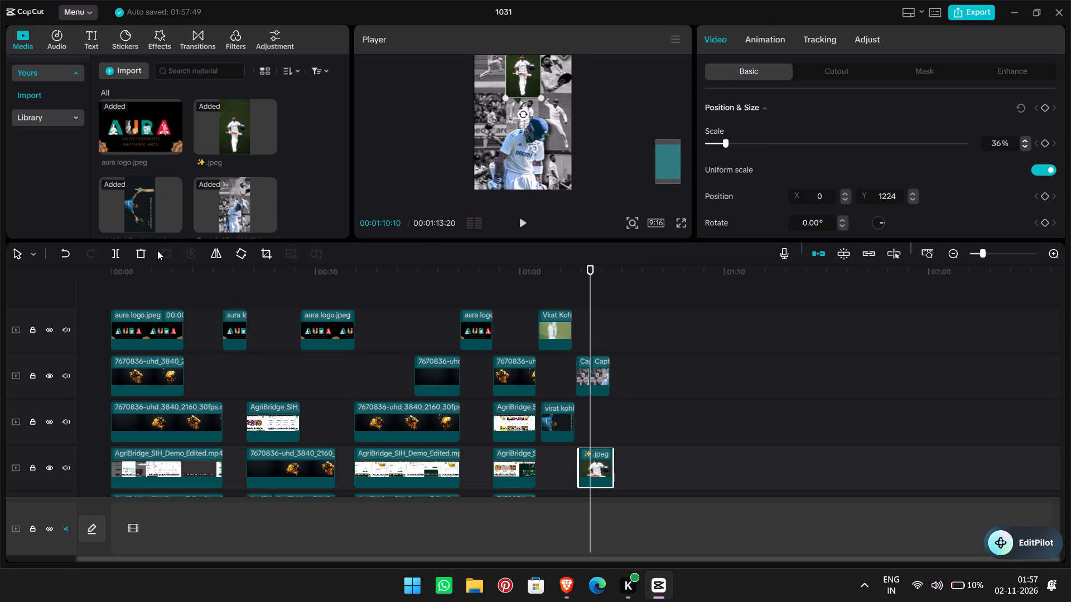
click(118, 250)
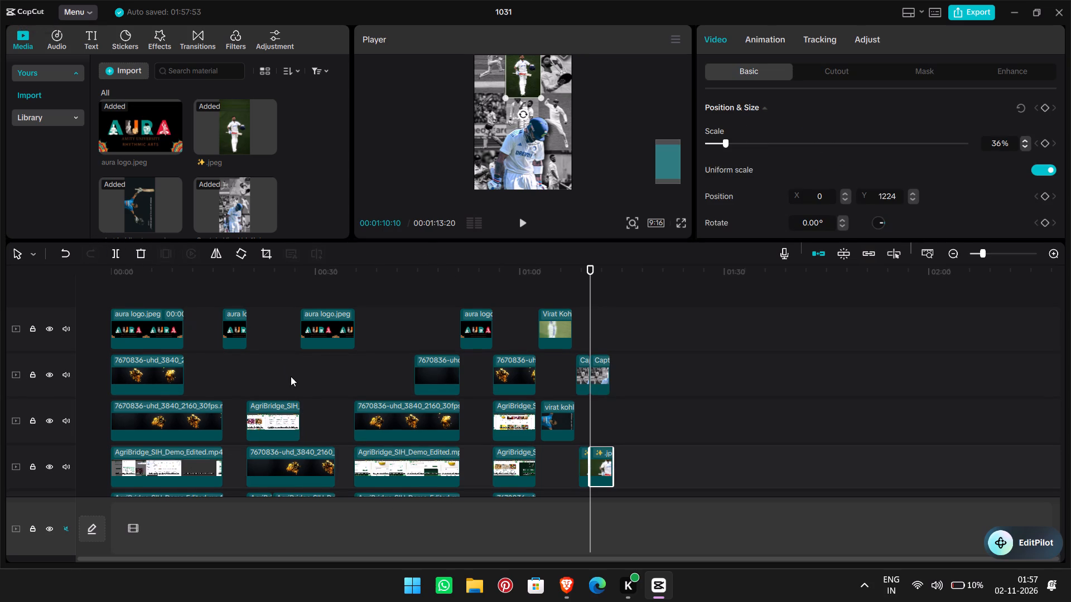
click(599, 467)
key(Delete)
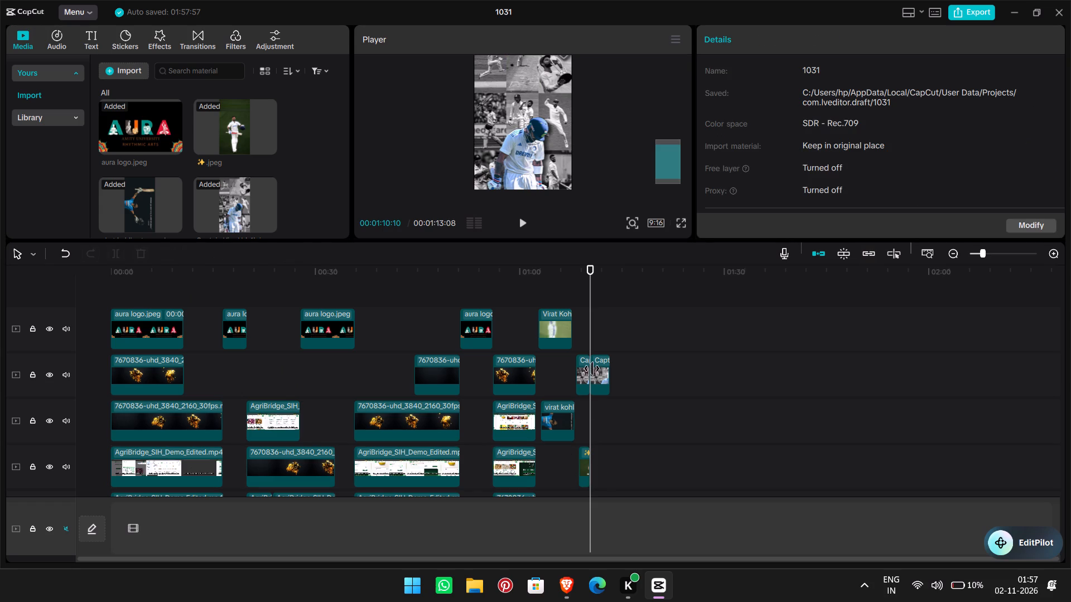
Delete the portion of the Captain Virat Kohli clip before the cut at 00:01:10:10.
click(579, 371)
key(Delete)
Split the top-track Virat Kohli clip and the third-track virat kohli clip together at 00:01:05:07.
click(551, 330)
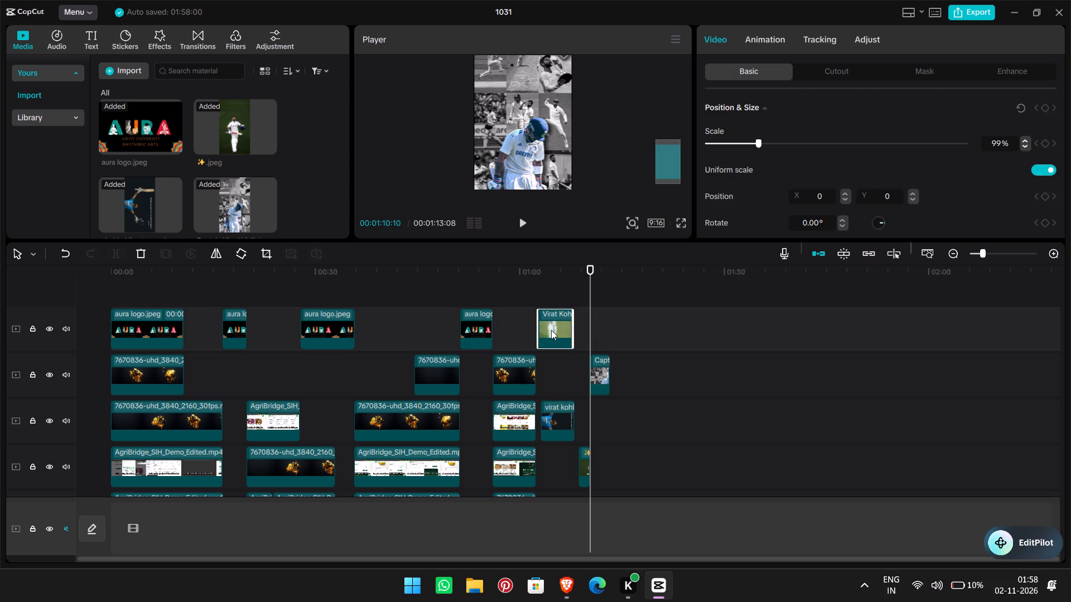
drag(539, 290, 553, 452)
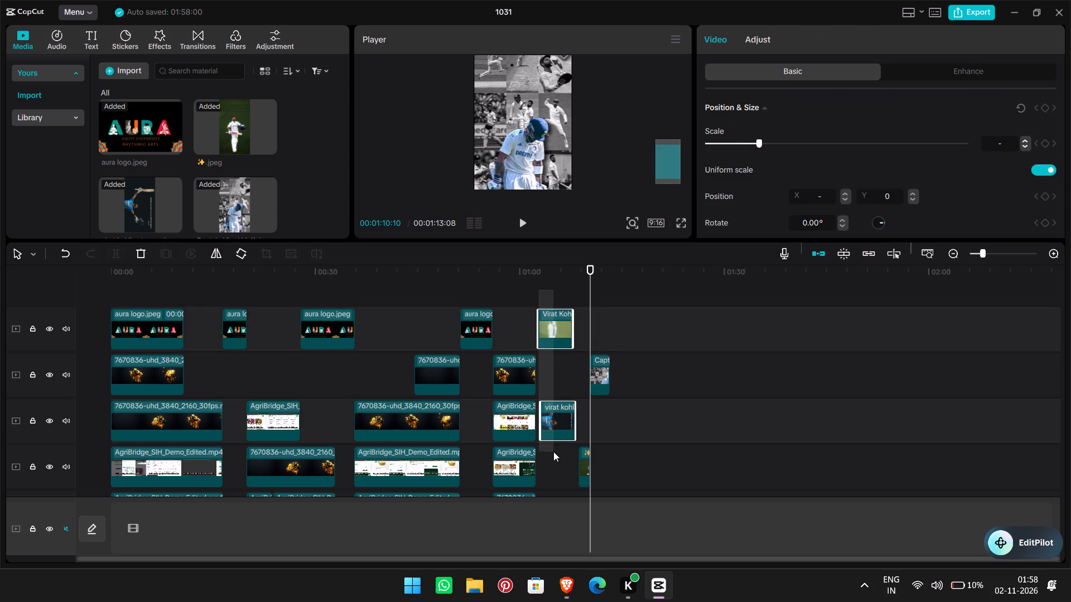
drag(553, 452, 560, 453)
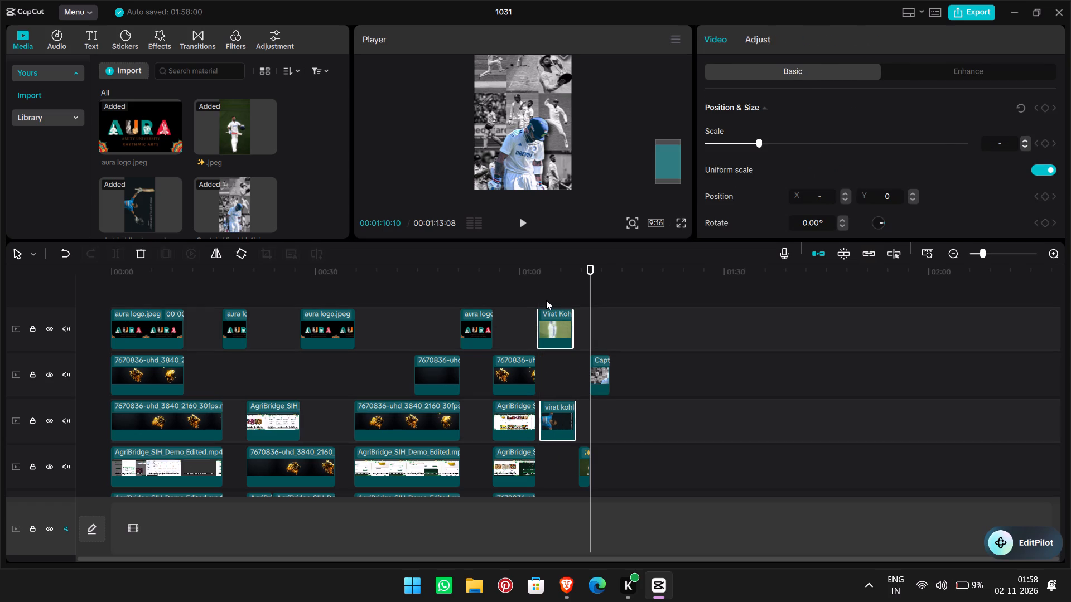
click(546, 300)
click(556, 298)
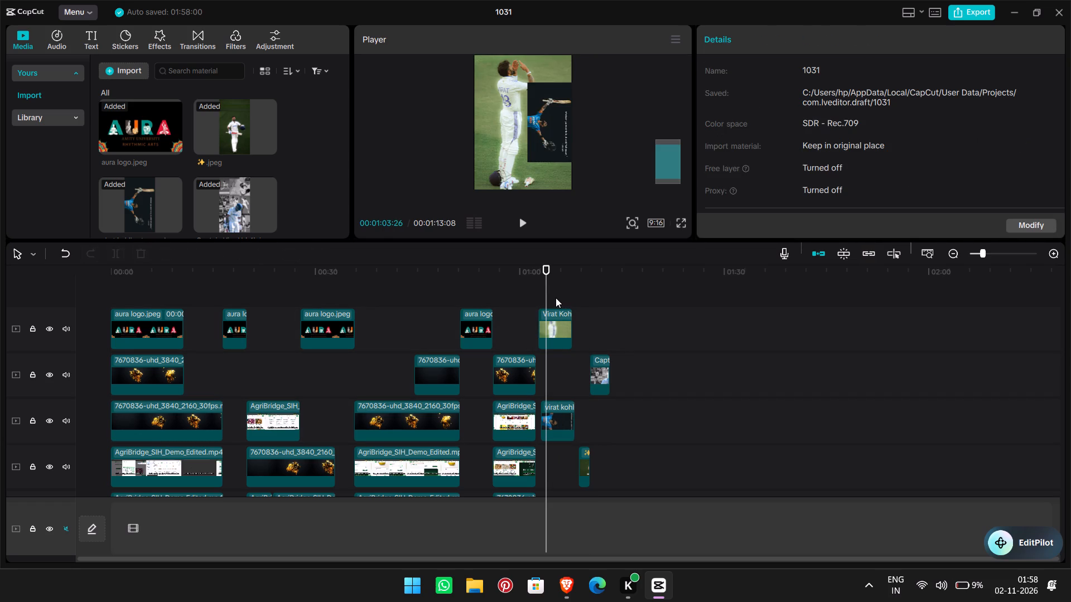
drag(548, 299, 561, 423)
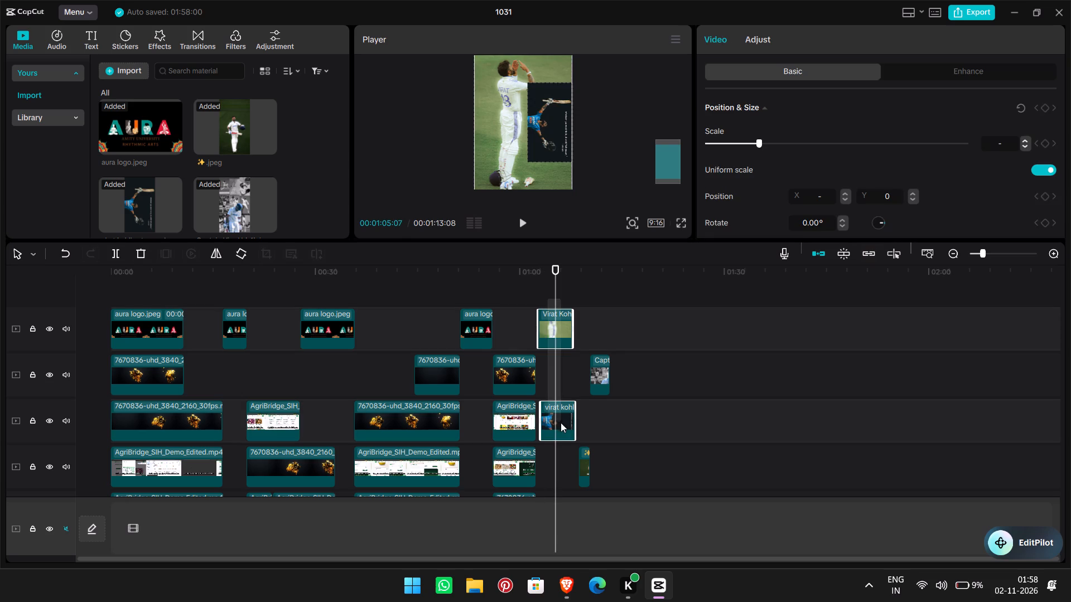
drag(561, 423, 559, 427)
click(118, 259)
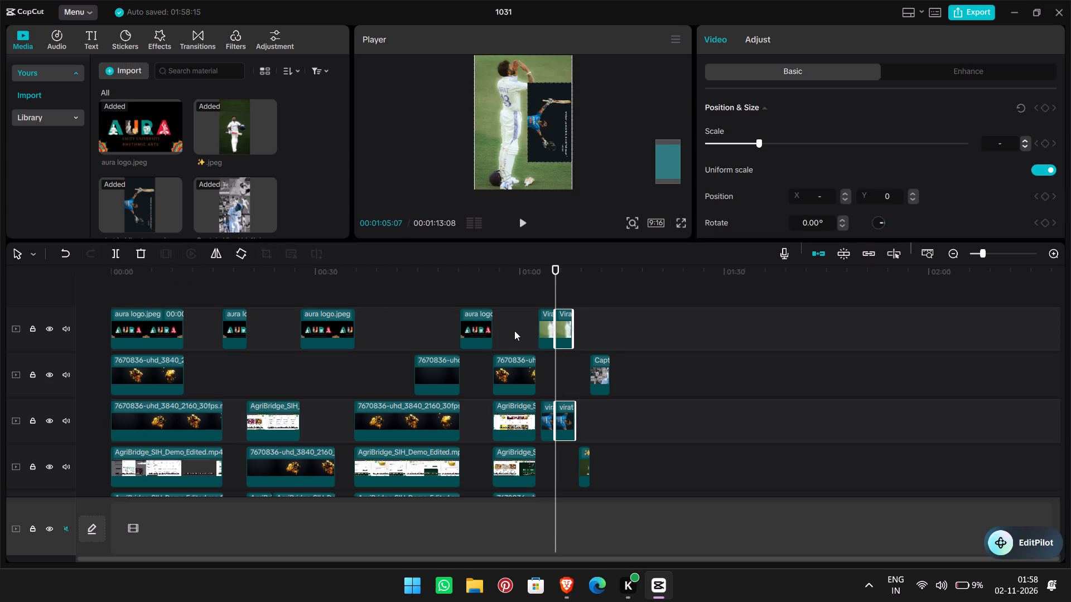
Delete the portion of the top-track Virat Kohli clip after the cut at 00:01:05:07.
click(570, 331)
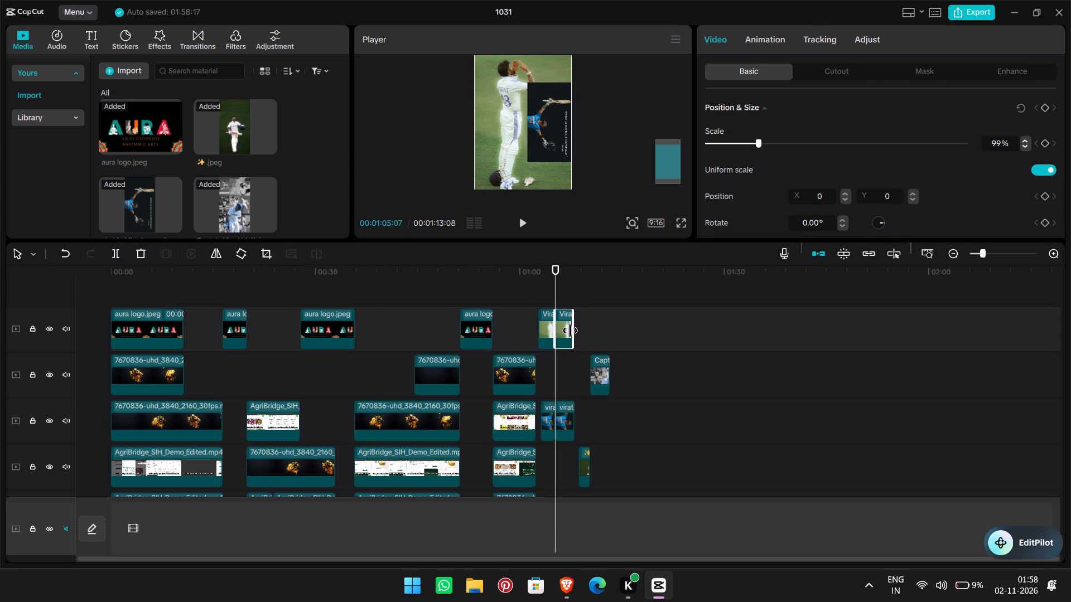
key(Delete)
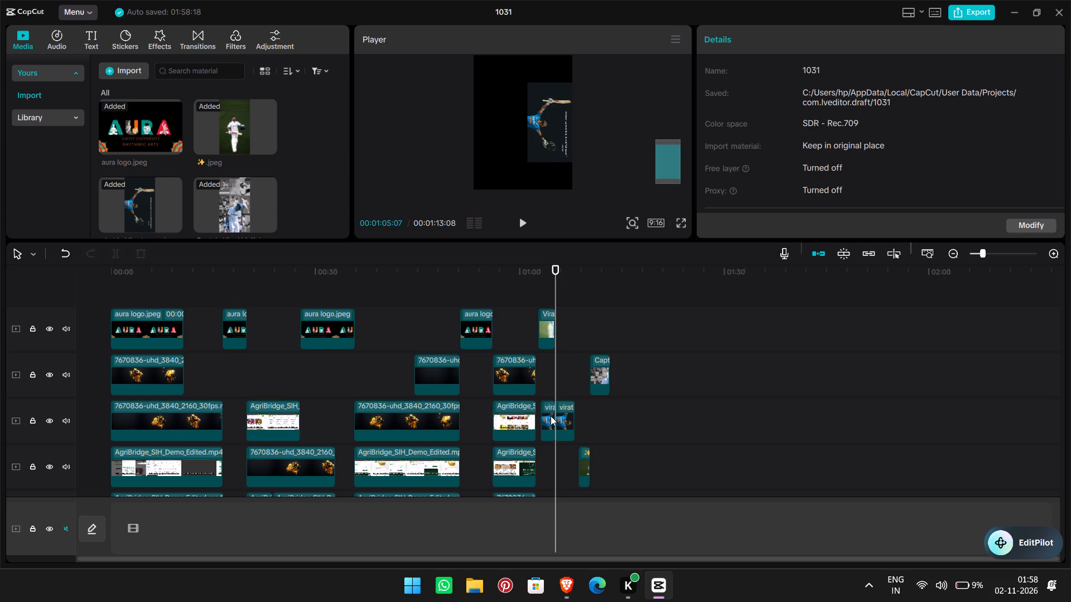
Delete the portion of the third-track virat kohli clip before the cut at 00:01:05:07.
click(551, 416)
key(Delete)
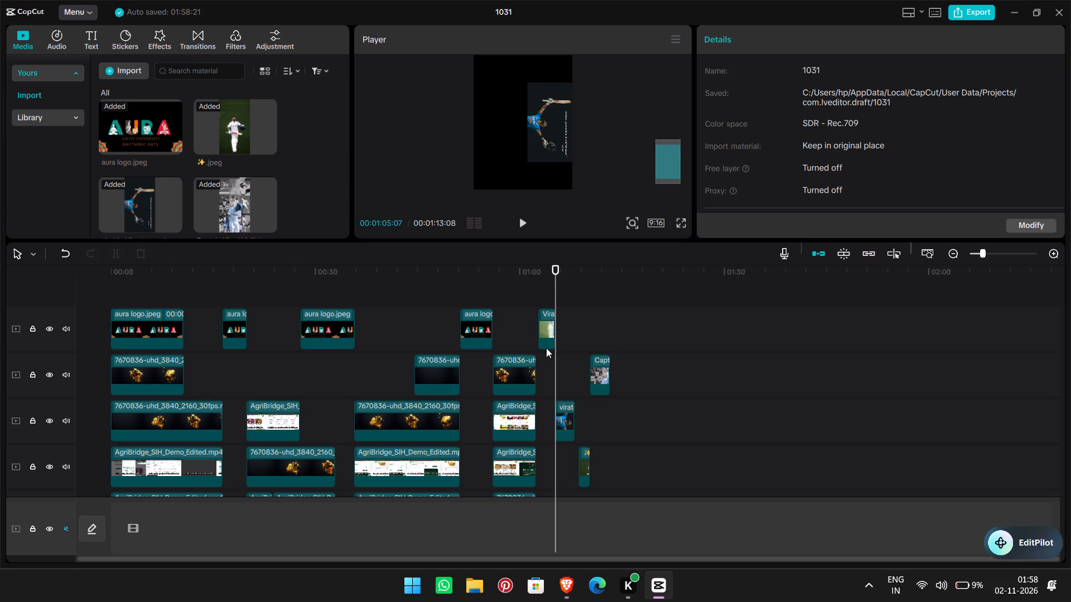
Play back the ending from 00:00:59:13 to review the sequence of trimmed Virat Kohli images.
click(516, 288)
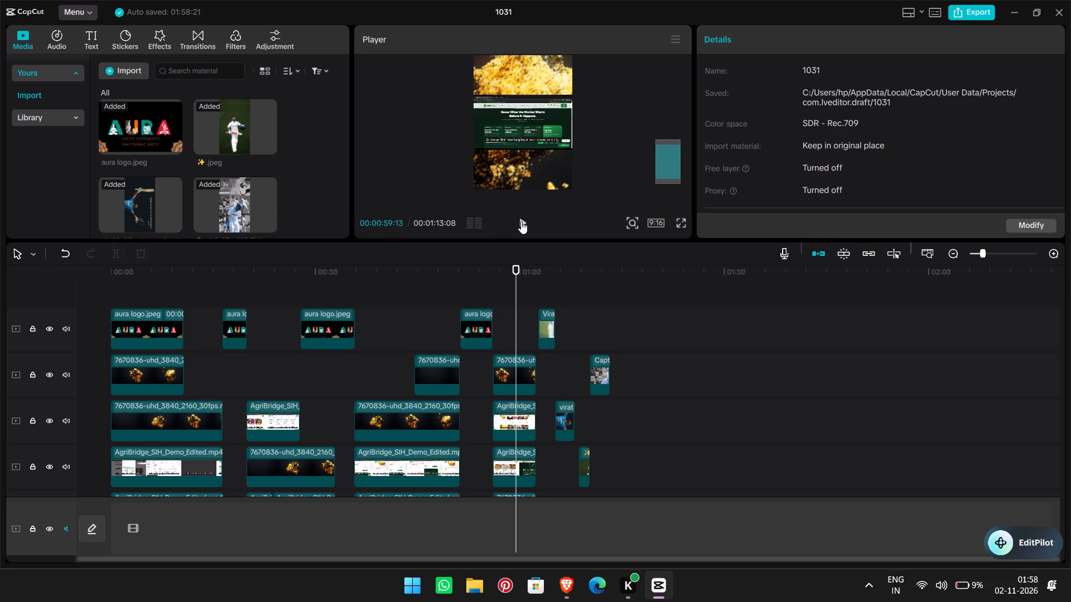
click(521, 222)
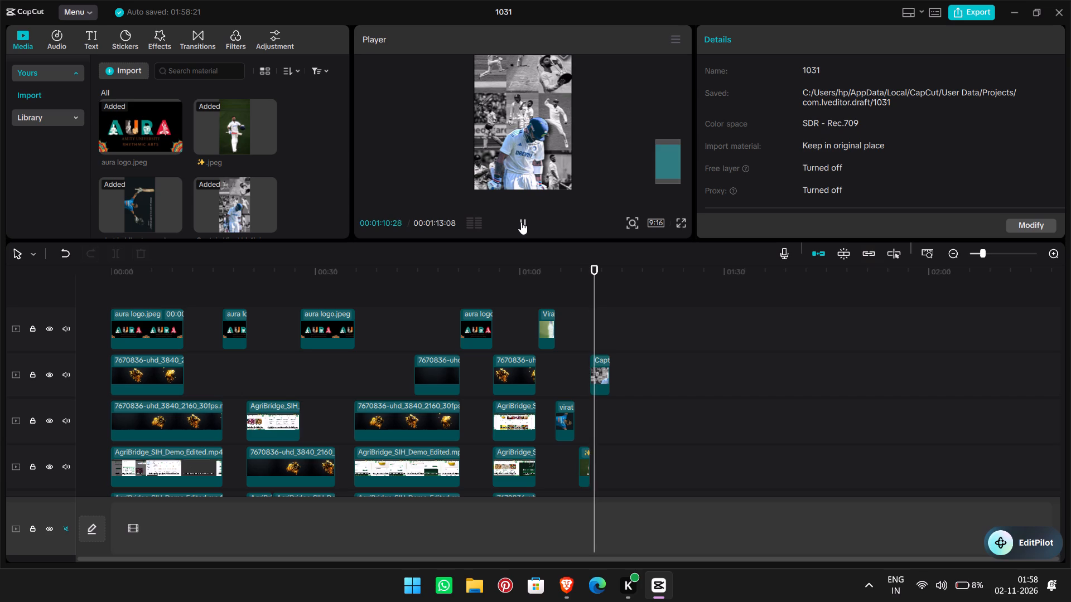
Move the ✨.jpeg clip slightly earlier, to about 00:01:08:03, near the end of the third-track virat kohli clip.
drag(574, 265, 570, 284)
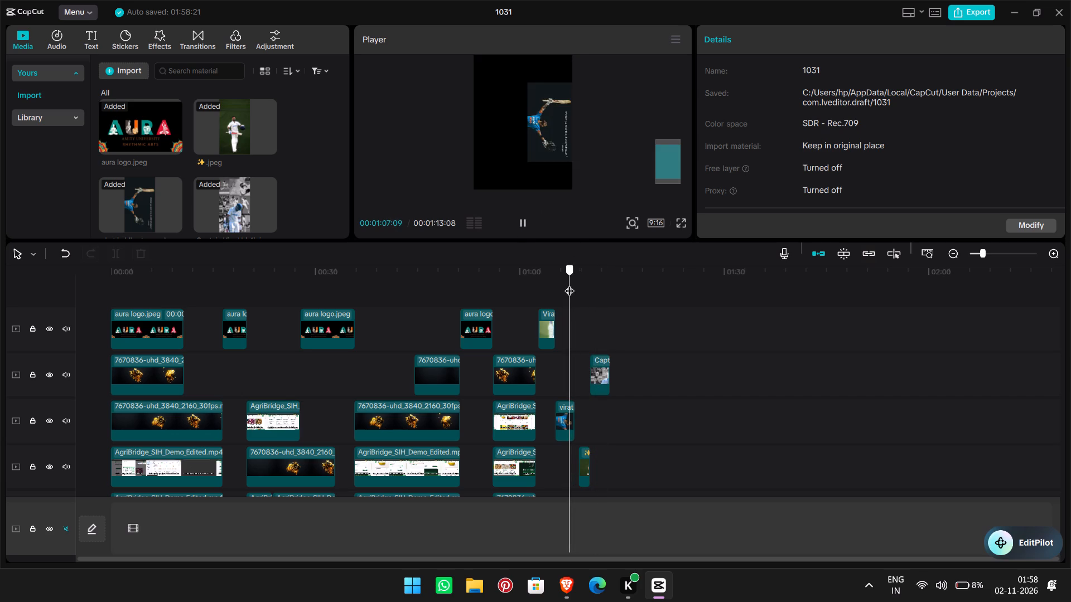
drag(570, 284, 577, 294)
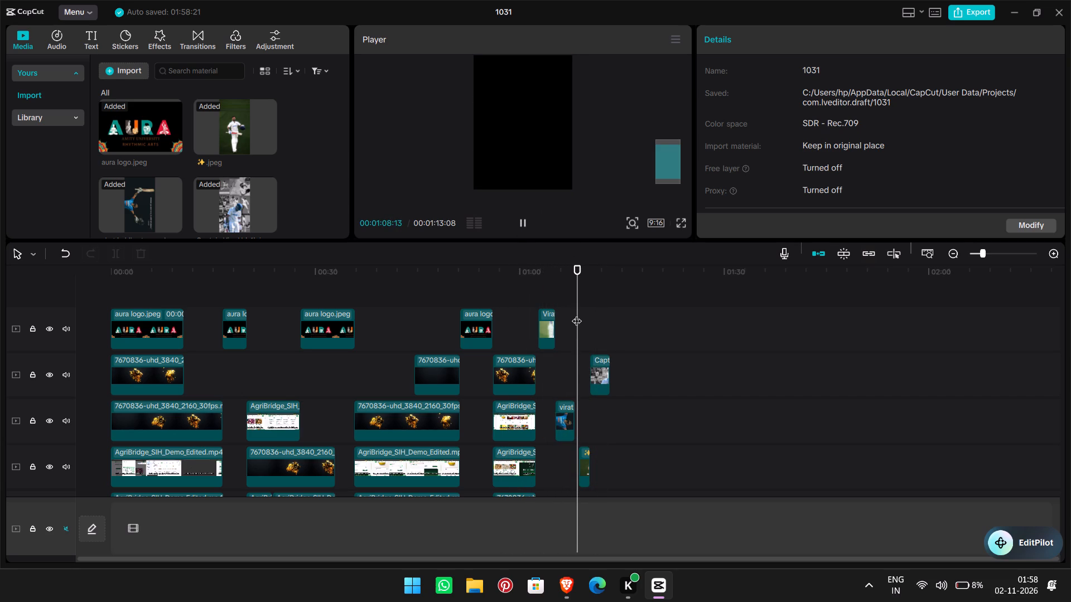
click(577, 314)
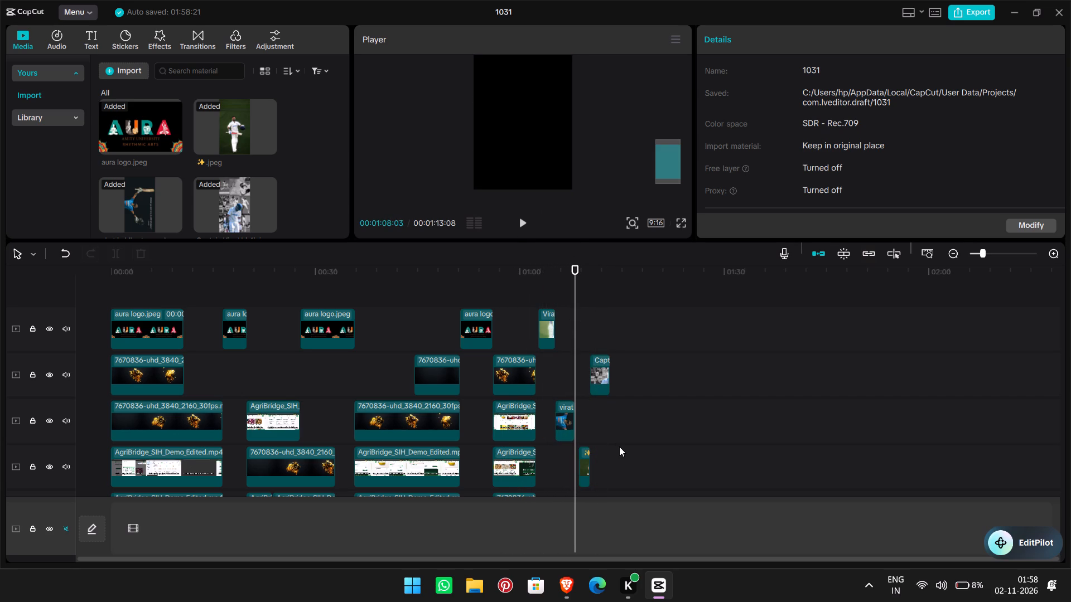
click(586, 461)
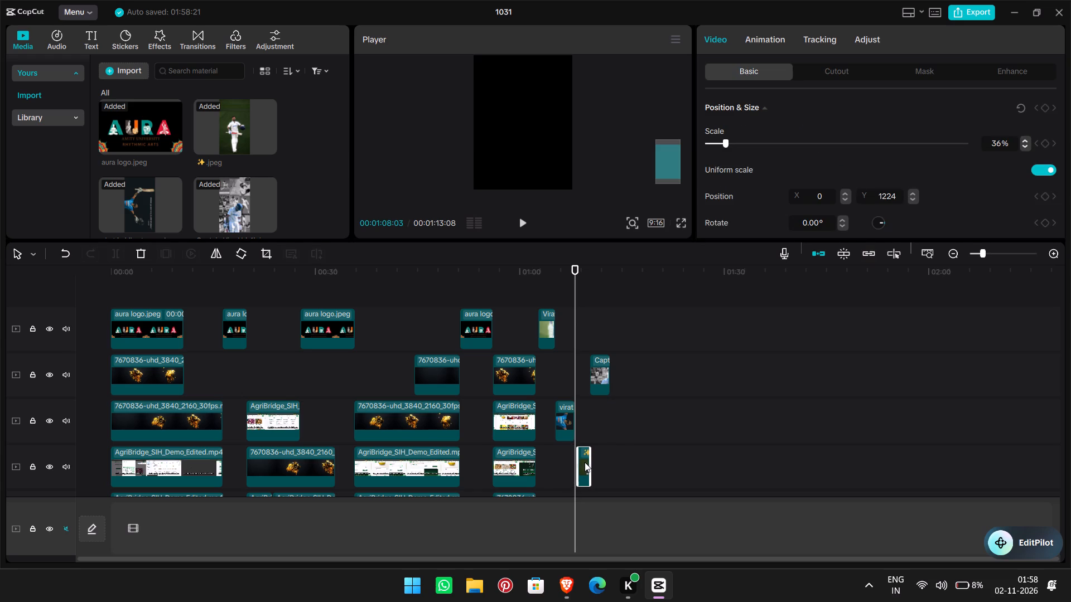
click(585, 462)
Play back the video from 00:01:06:12 to the end to check the last image transitions.
click(563, 384)
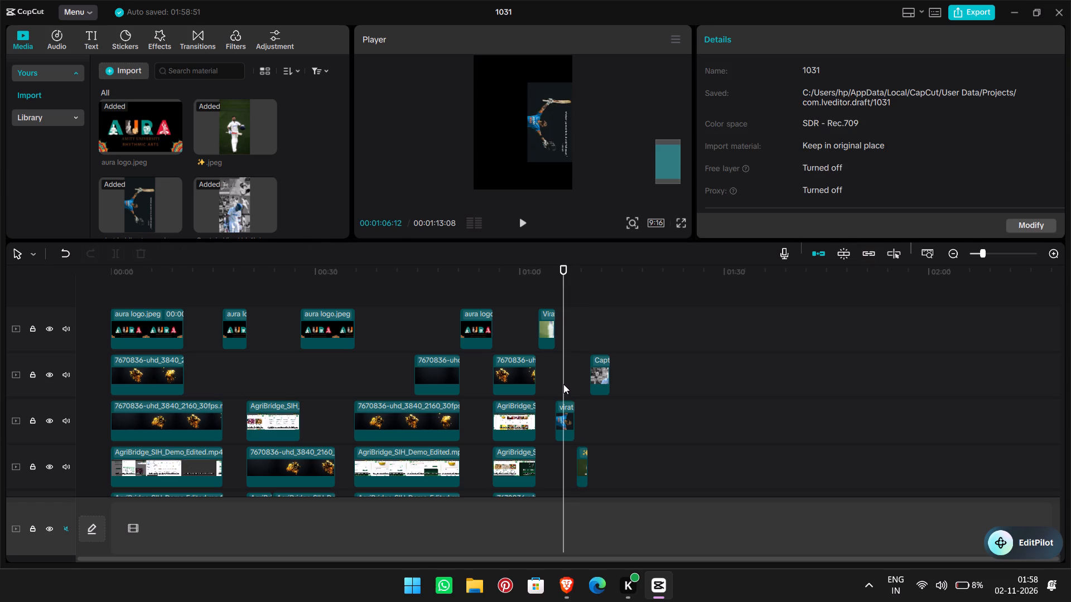
key(space)
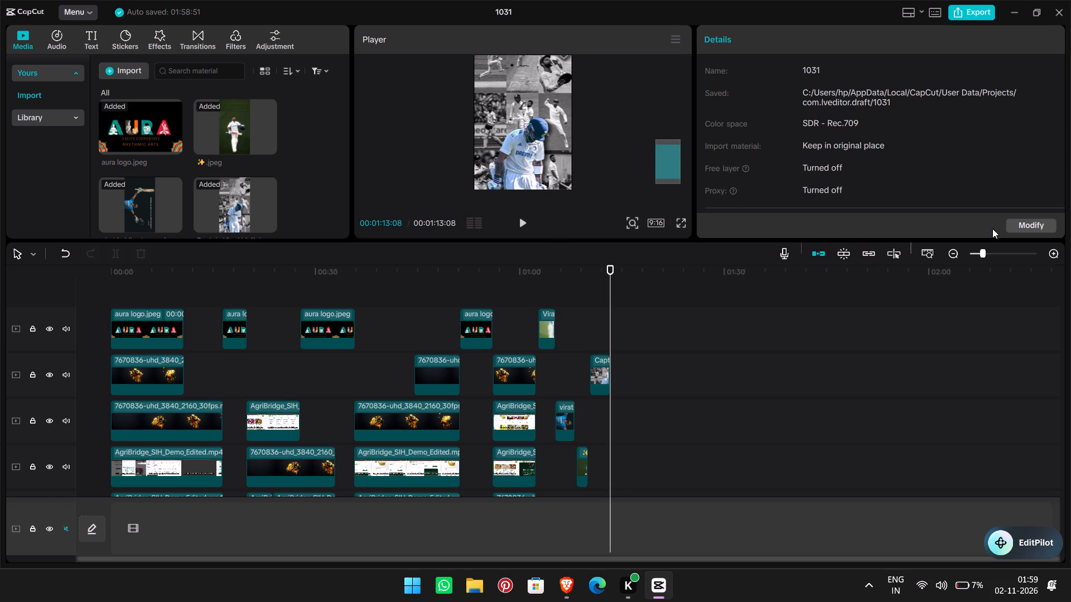
Examine the project's Details and Performance settings, and leave them without saving.
click(1021, 227)
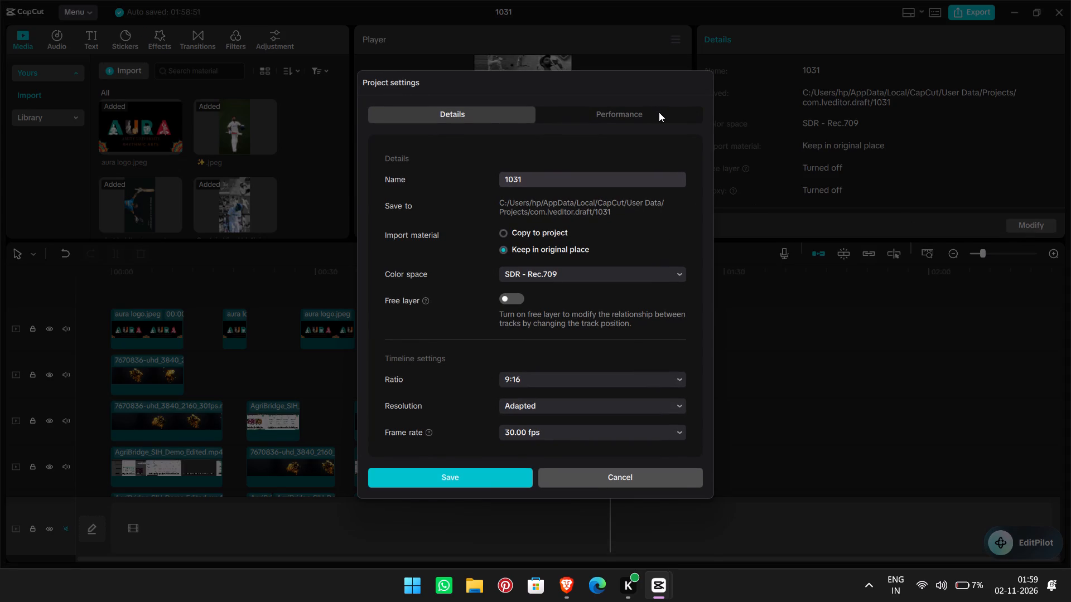
click(659, 112)
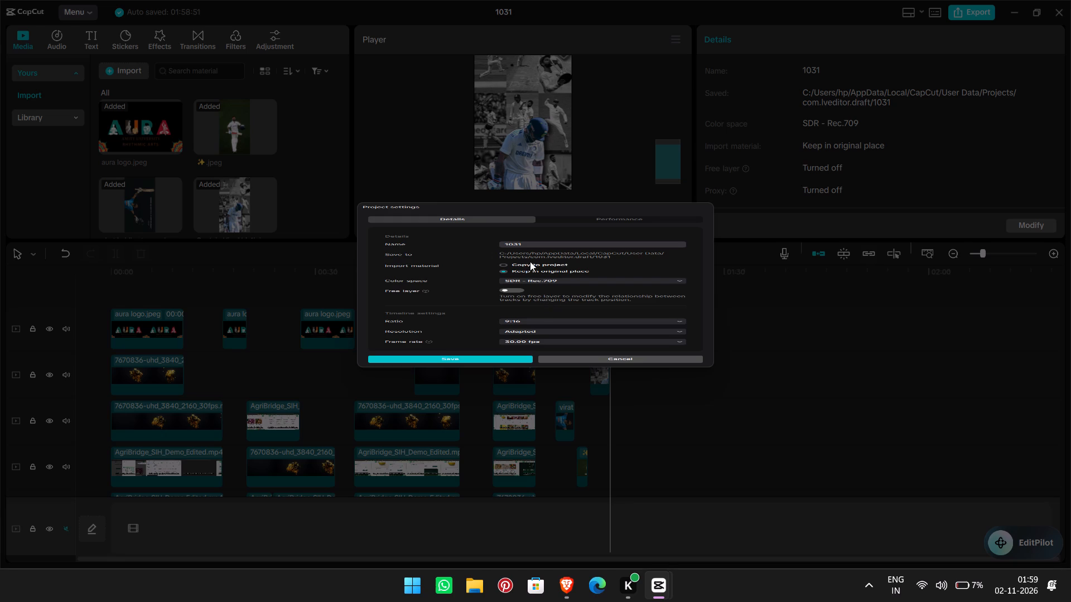
click(496, 246)
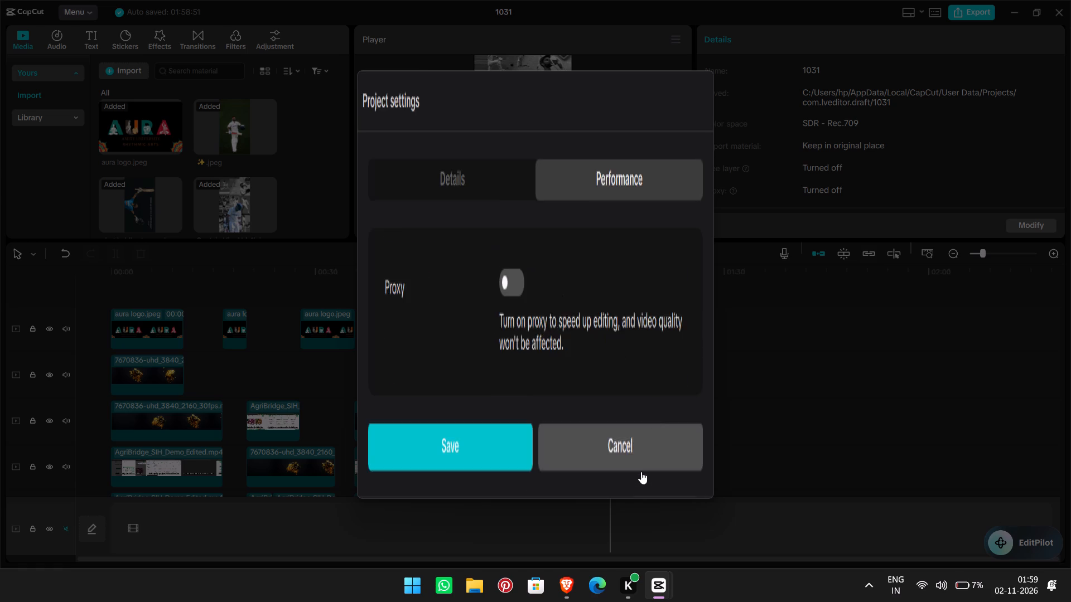
click(637, 486)
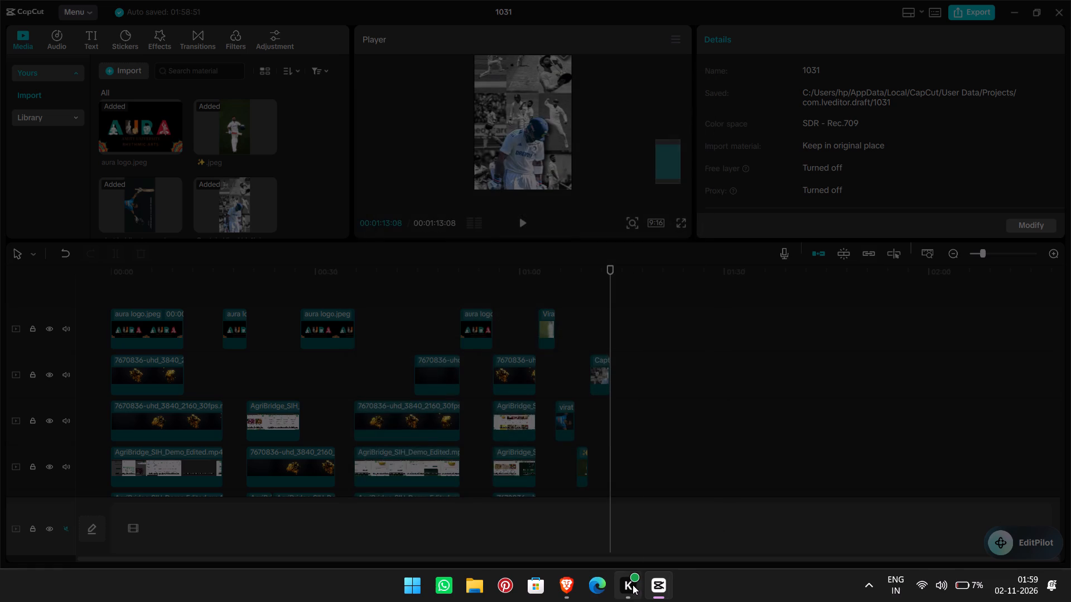